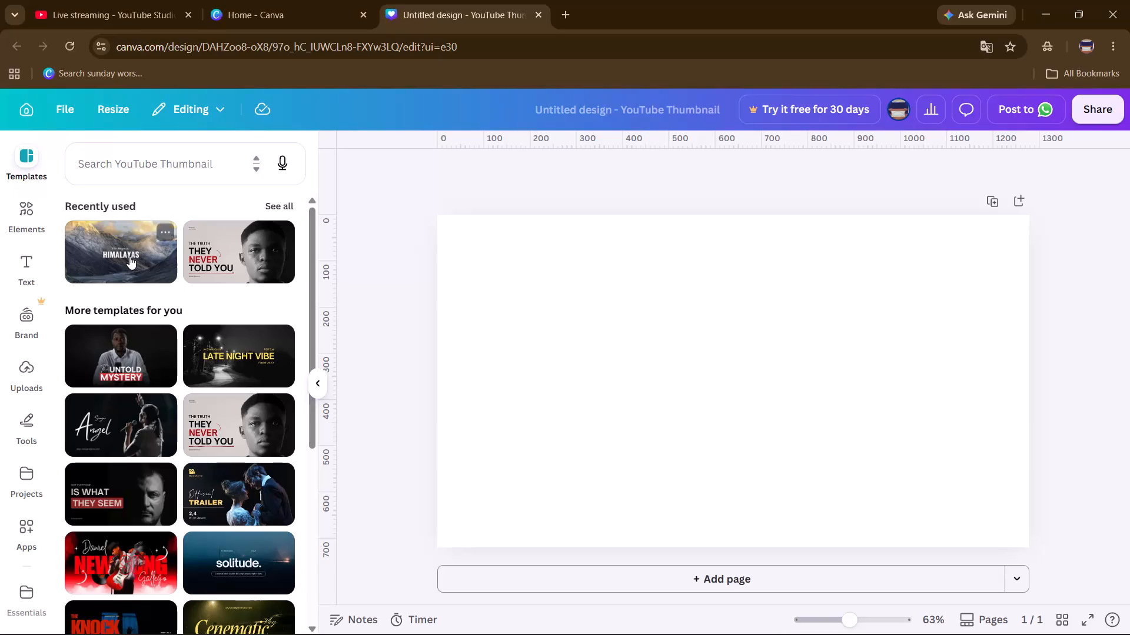
Apply the recently used Himalayas mountain template to the blank thumbnail.
click(129, 256)
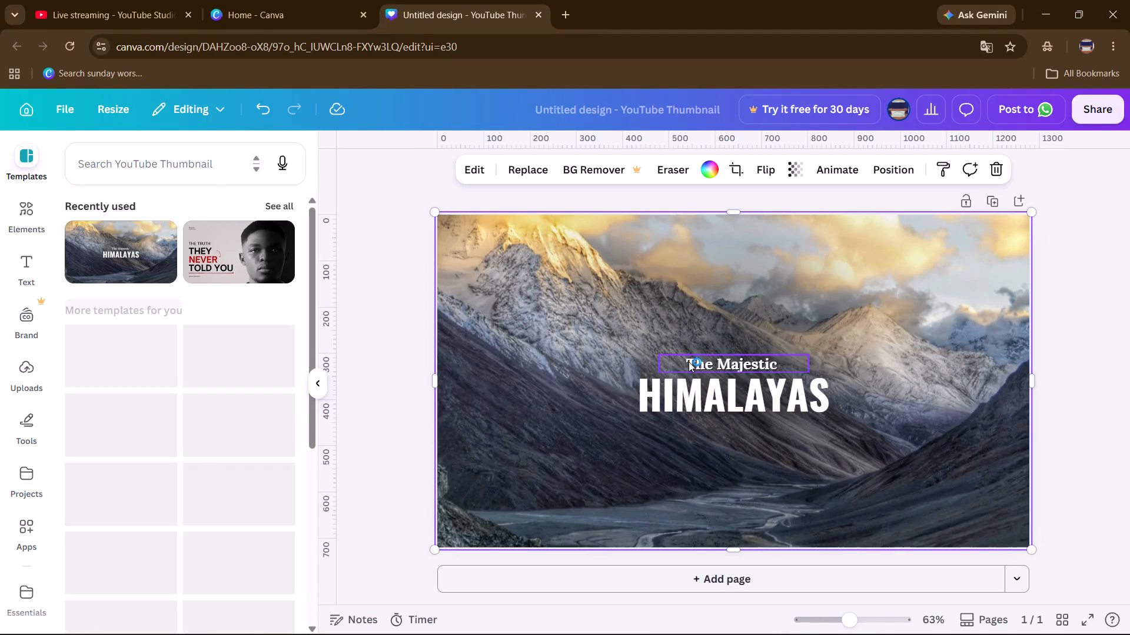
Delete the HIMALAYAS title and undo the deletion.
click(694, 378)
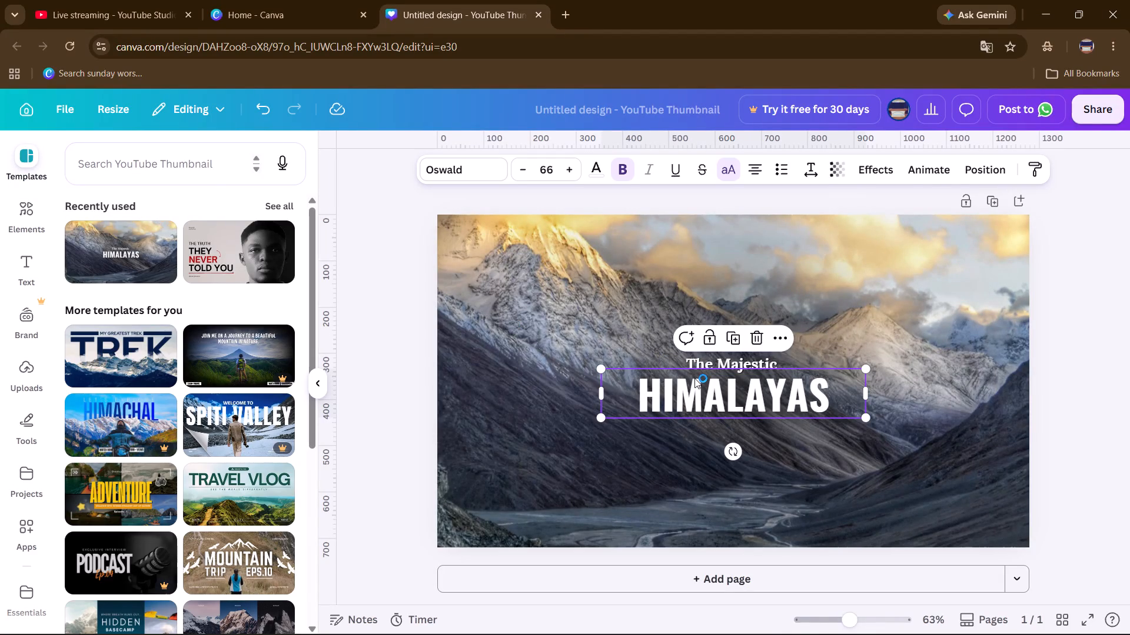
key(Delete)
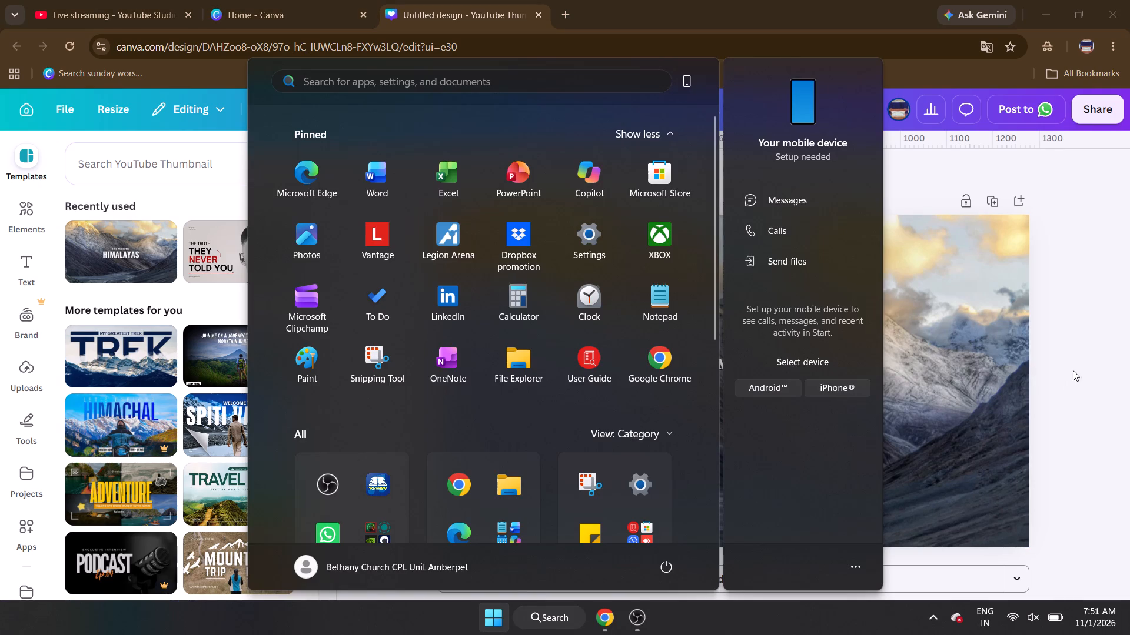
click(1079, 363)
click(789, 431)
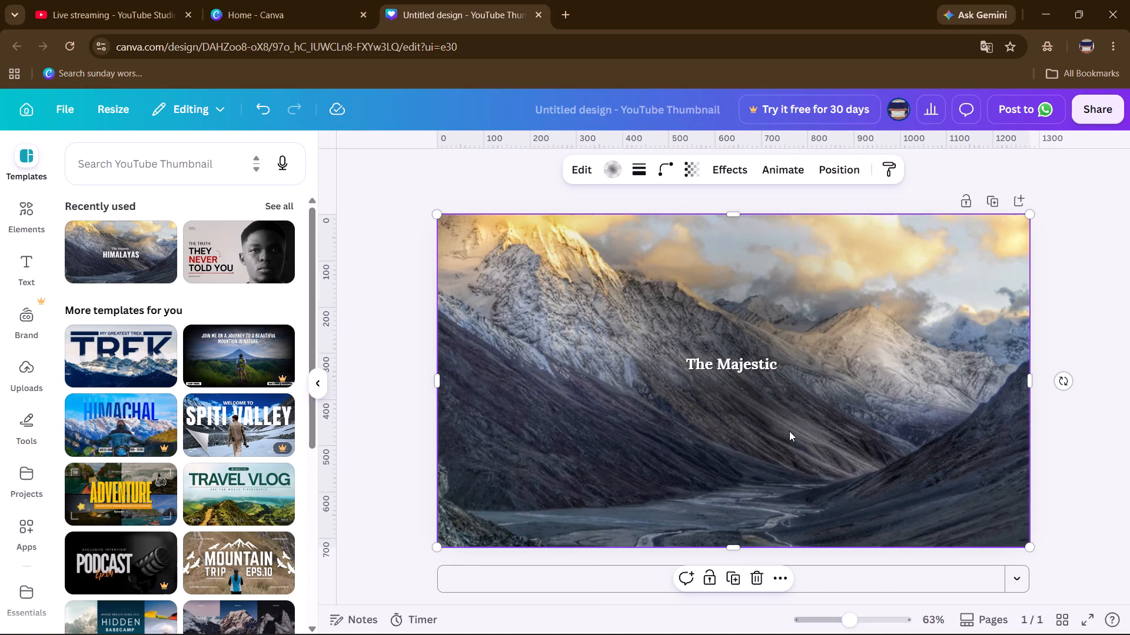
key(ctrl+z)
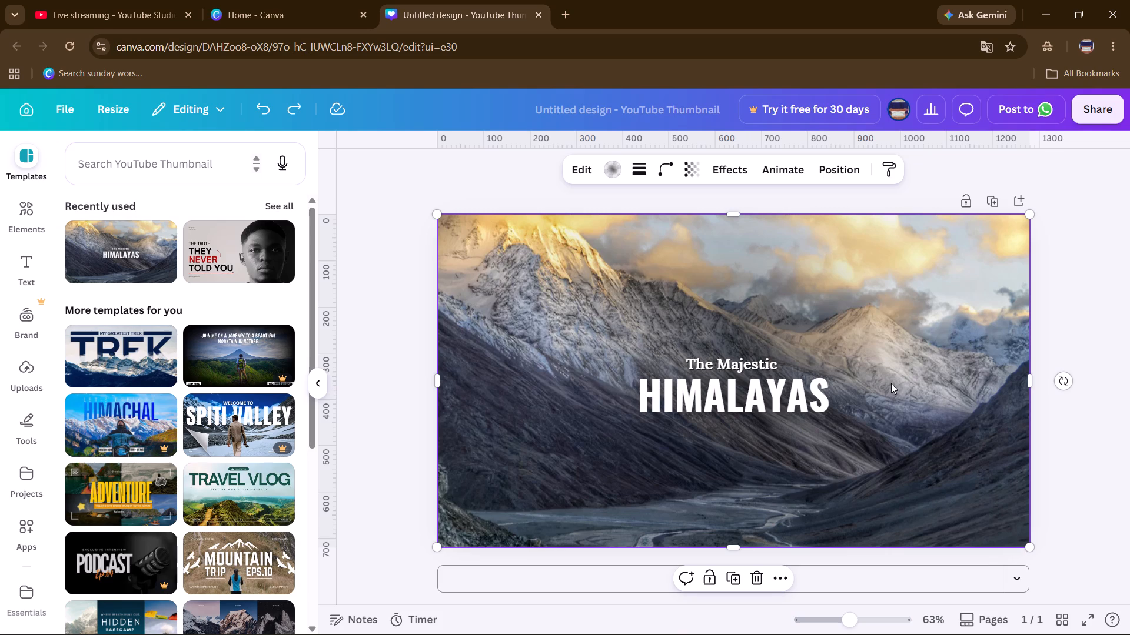
Replace the HIMALAYAS title text with SUNDAY, WORSHIP and SERVICE on three separate lines.
double_click(815, 396)
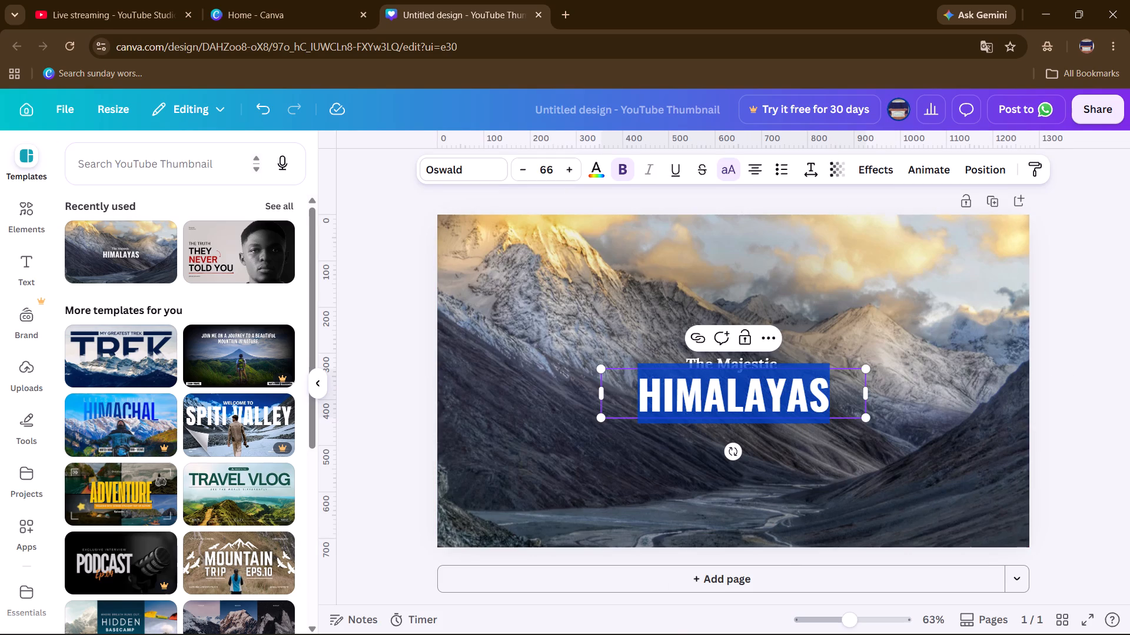
key(w)
key(BackSpace)
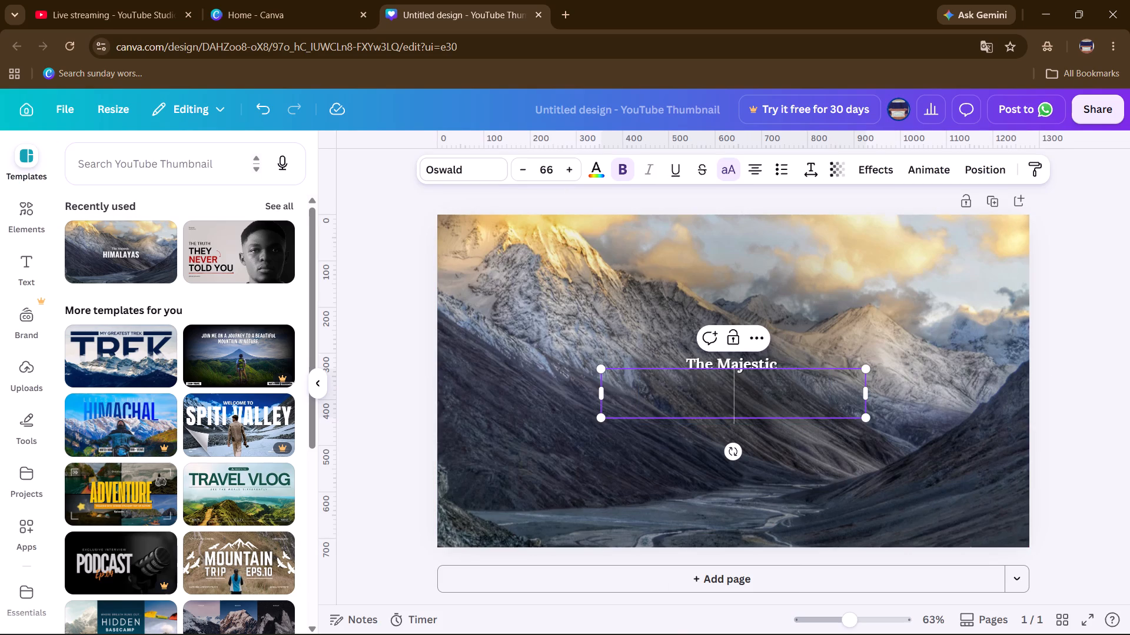
text(SUNDAY)
key(space)
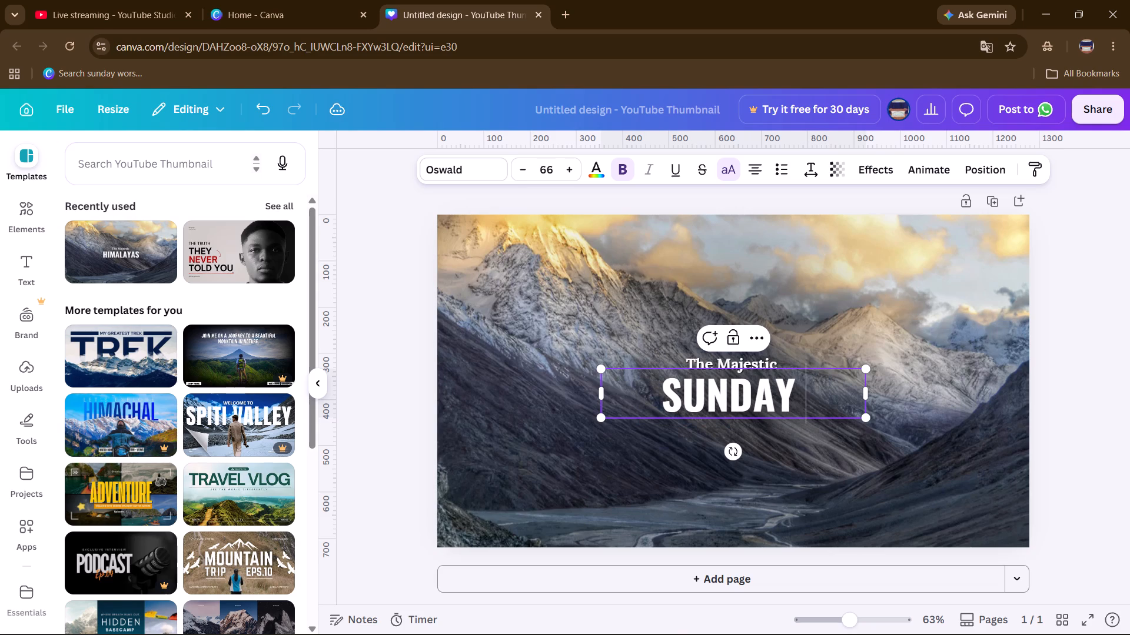
key(Return)
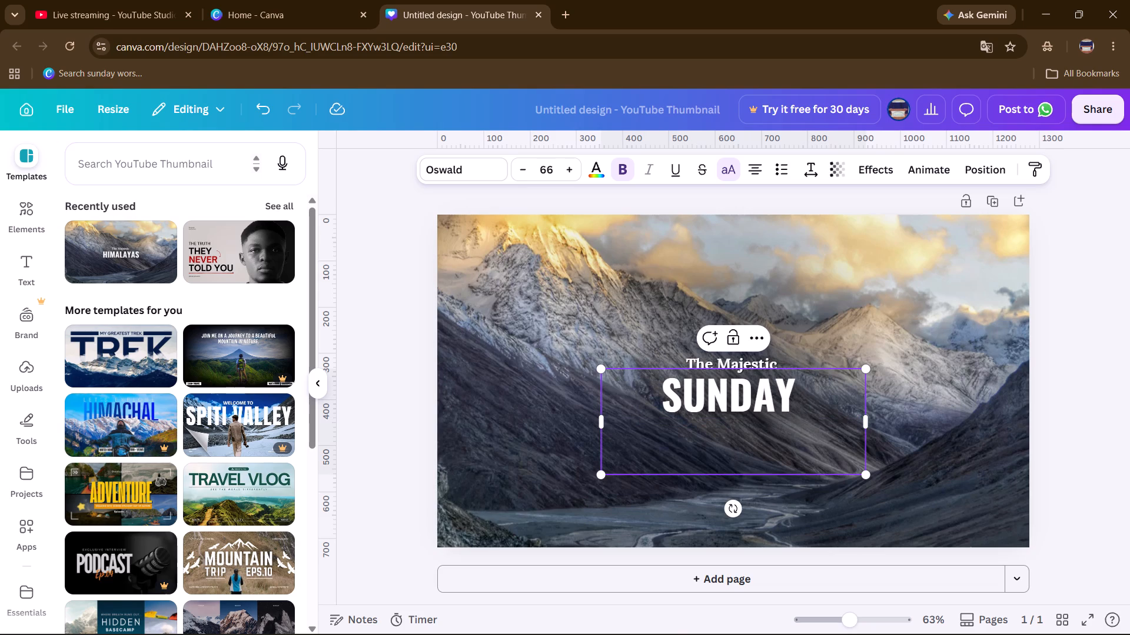
text(WOER)
key(BackSpace)
key(BackSpace)
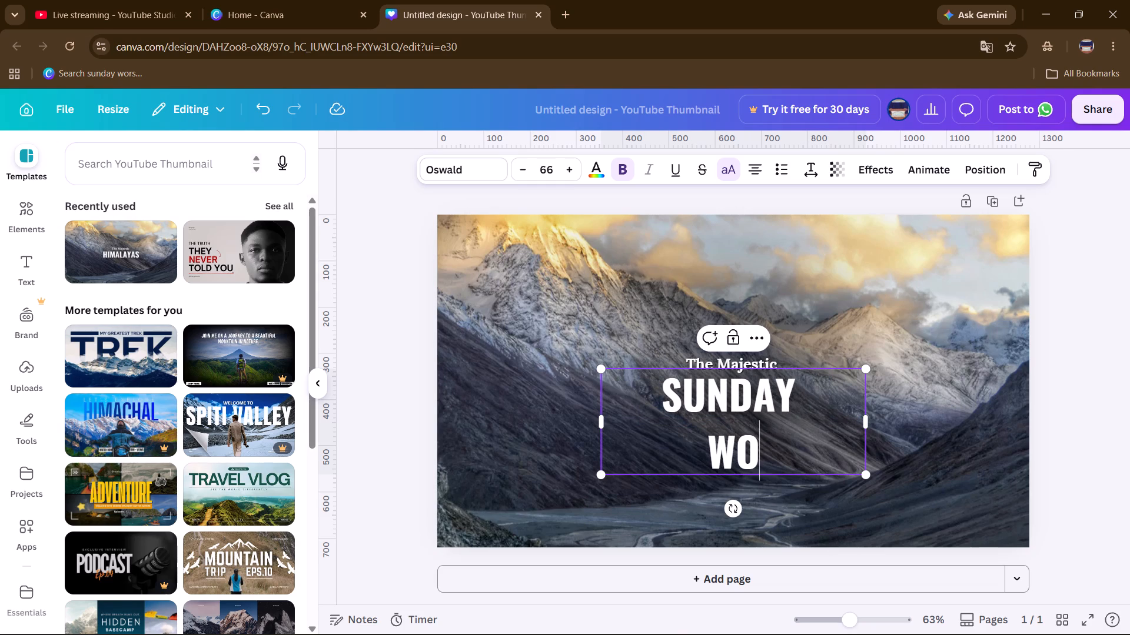
text(RSHO)
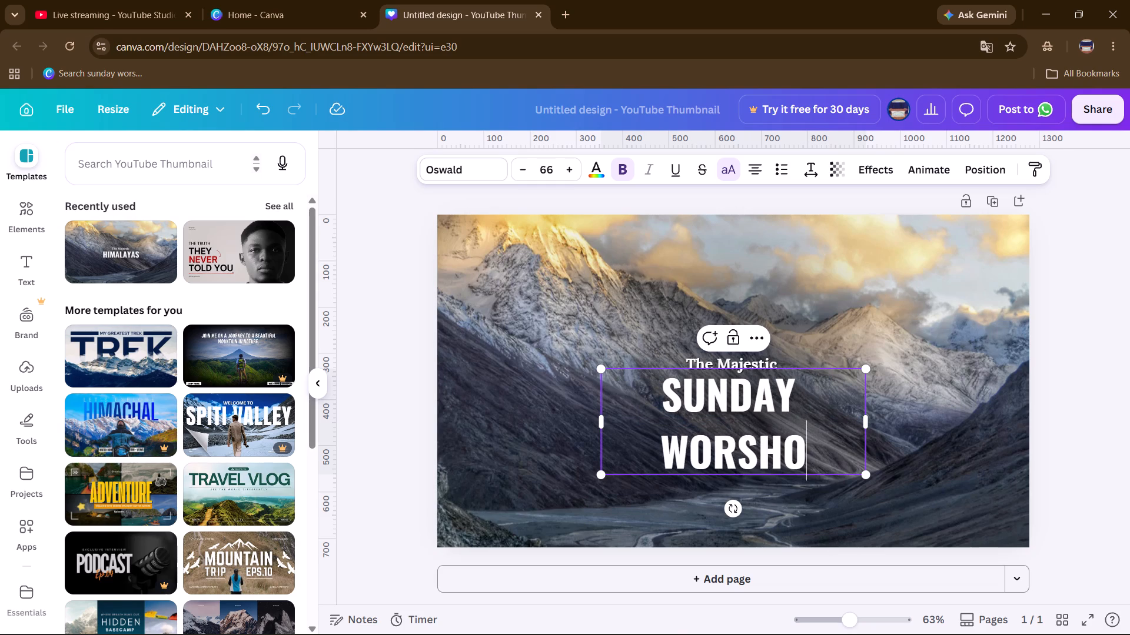
key(BackSpace)
text(IP)
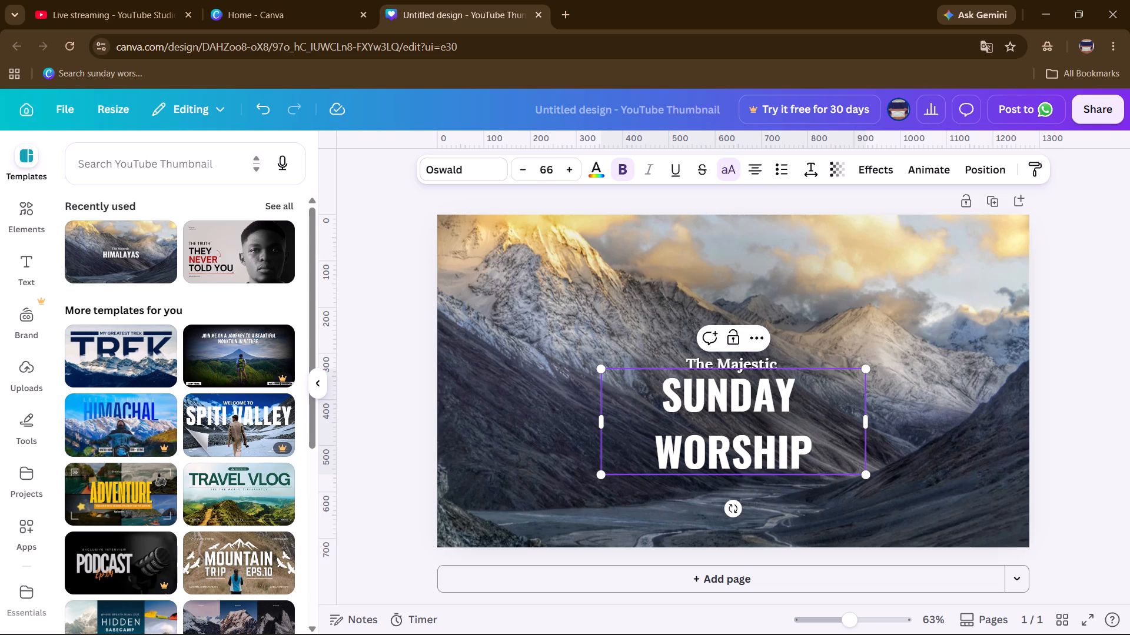
key(Return)
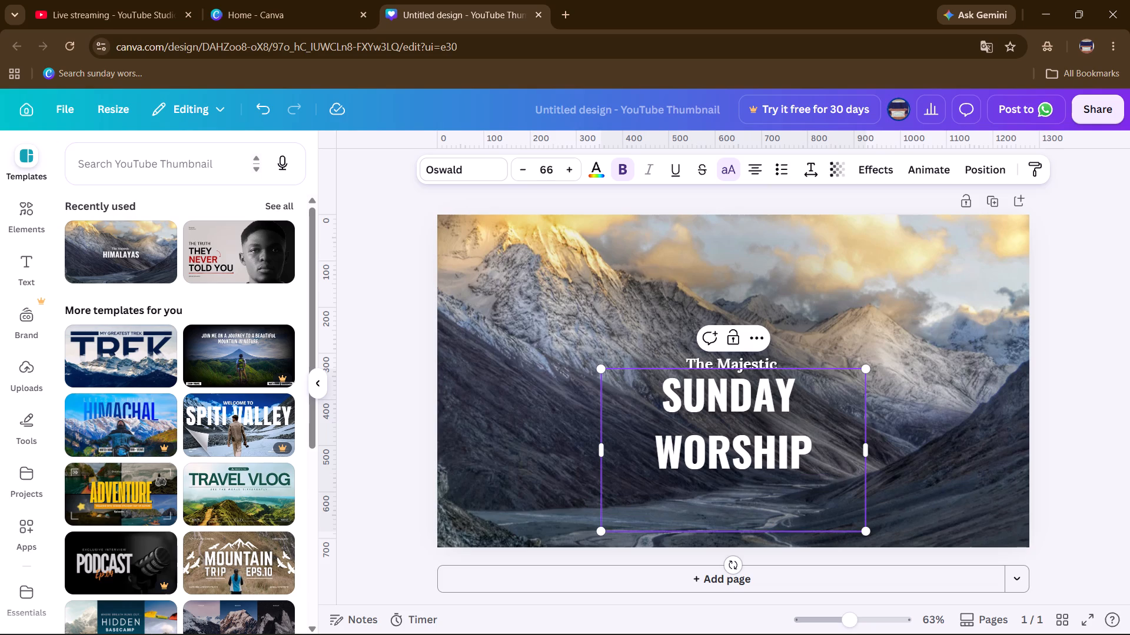
text(SERVICE)
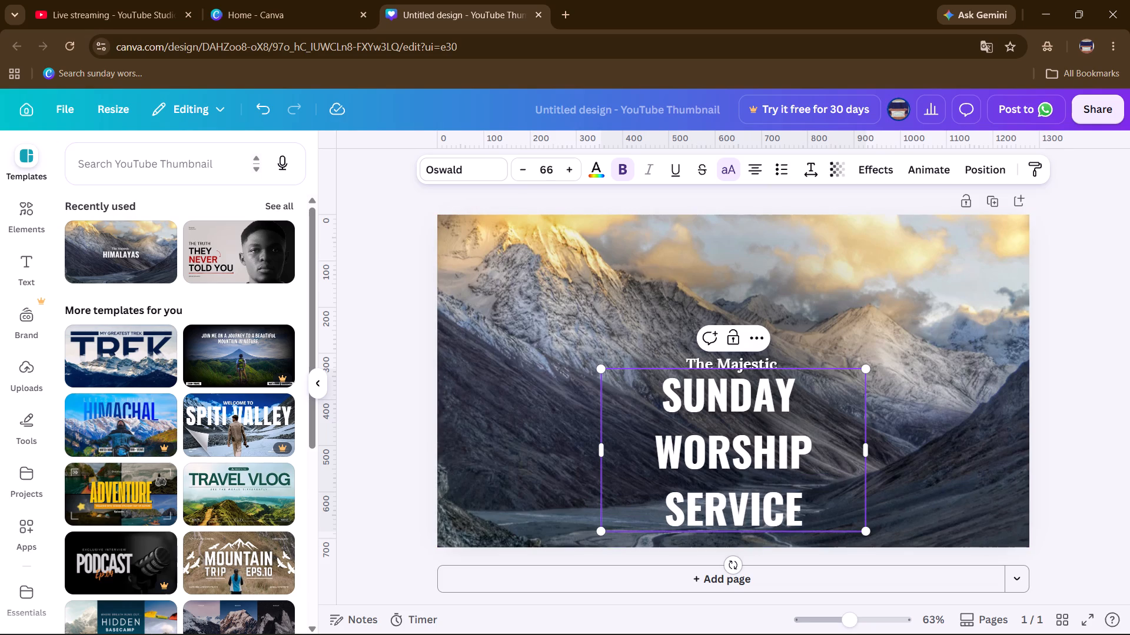
Widen the title's text box on both sides so it spans nearly the full width of the thumbnail.
drag(599, 446, 442, 406)
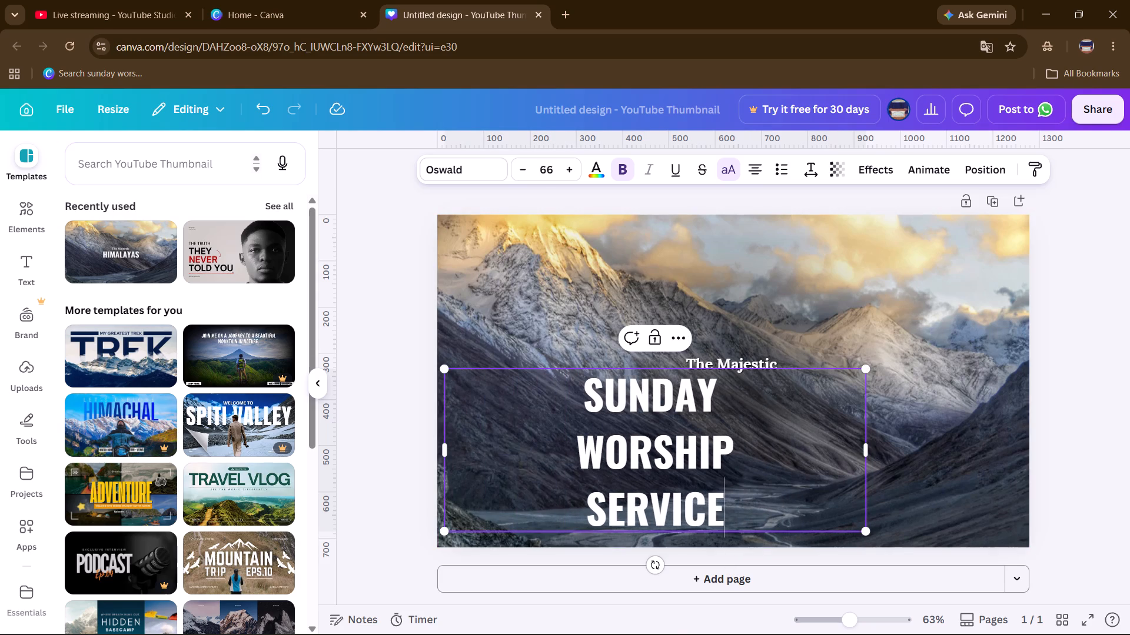
click(864, 448)
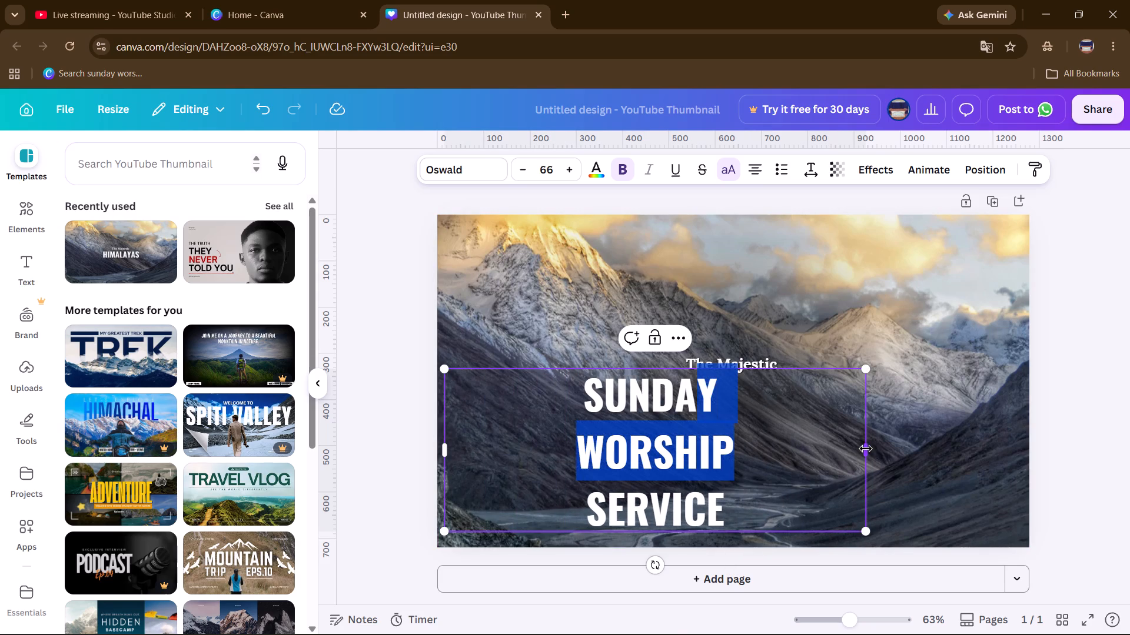
drag(866, 449, 990, 435)
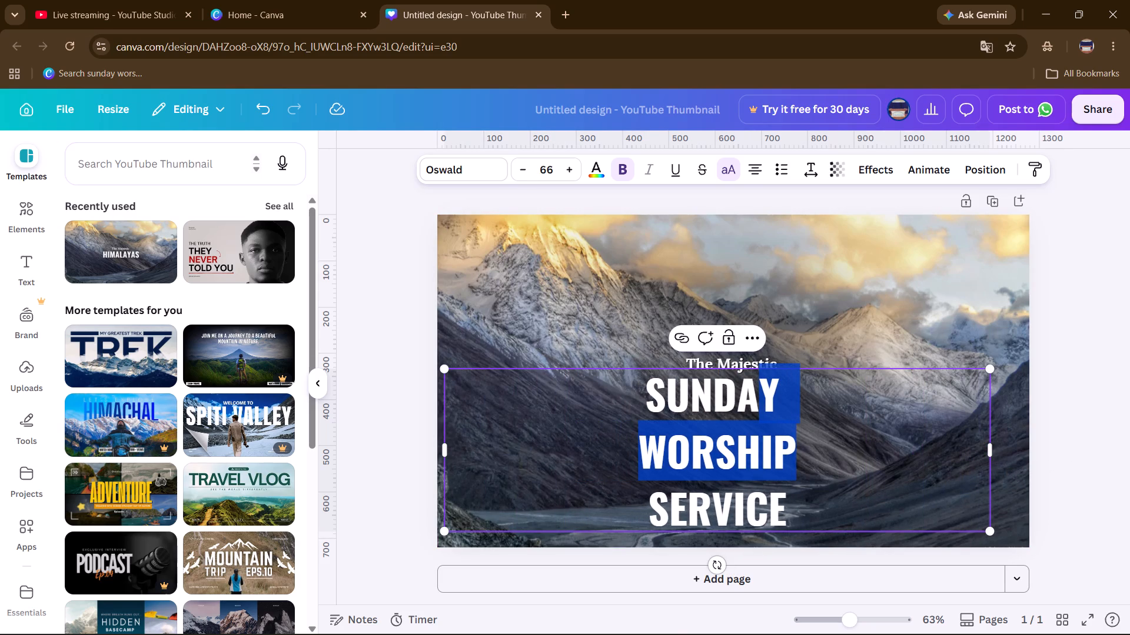
click(849, 457)
click(954, 274)
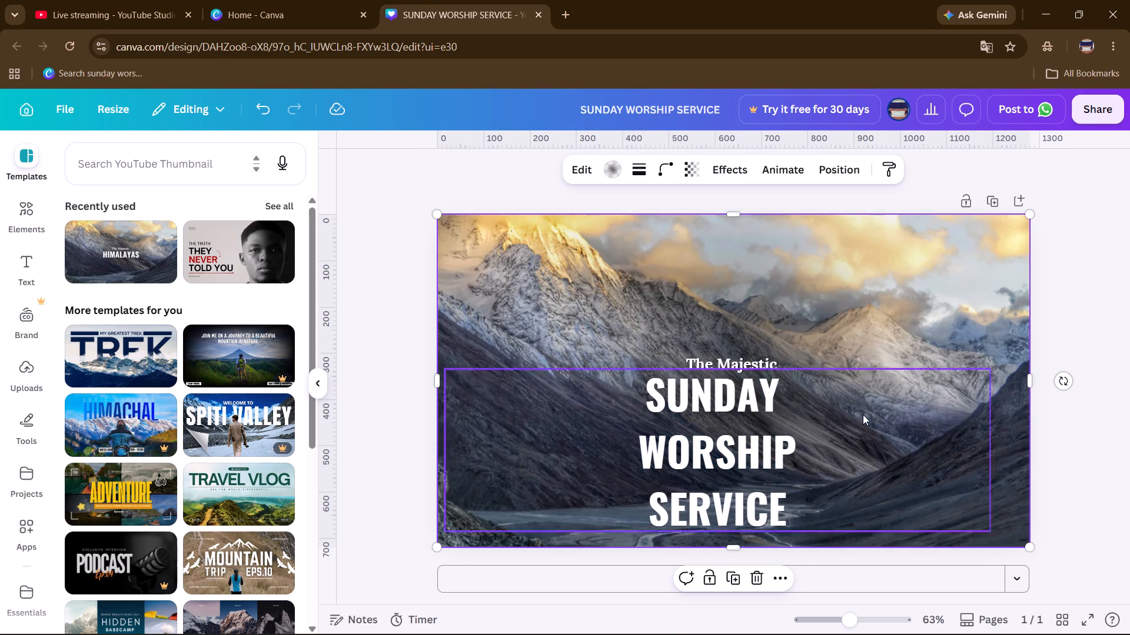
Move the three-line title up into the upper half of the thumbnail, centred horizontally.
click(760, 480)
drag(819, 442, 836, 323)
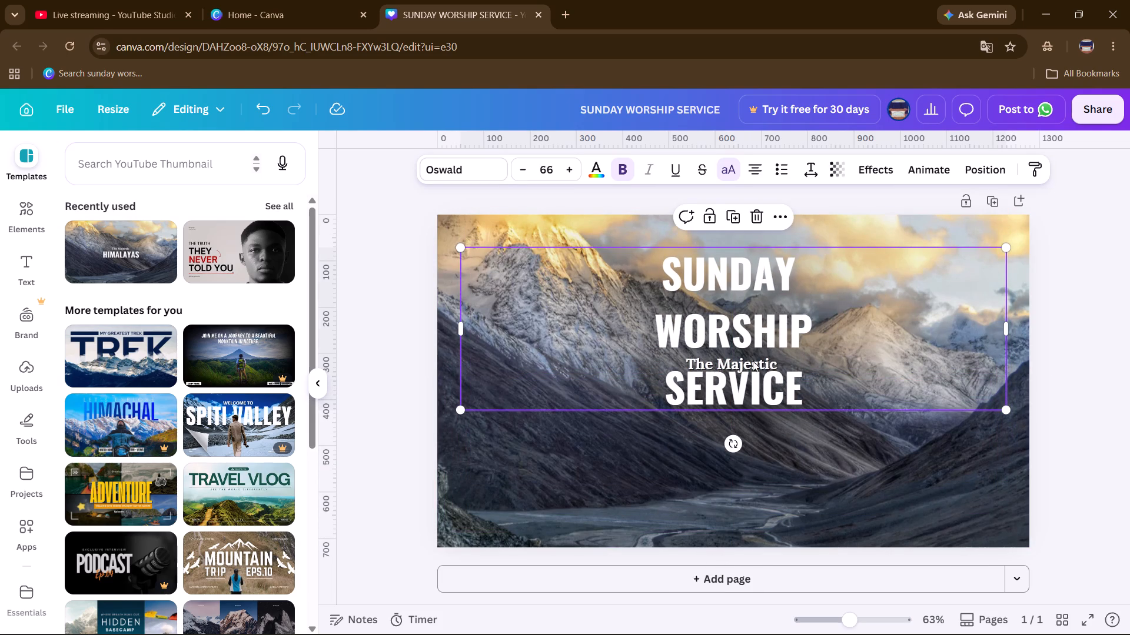
Move the title down clear of "The Majestic" and place that subtitle at the upper left of the thumbnail.
double_click(746, 361)
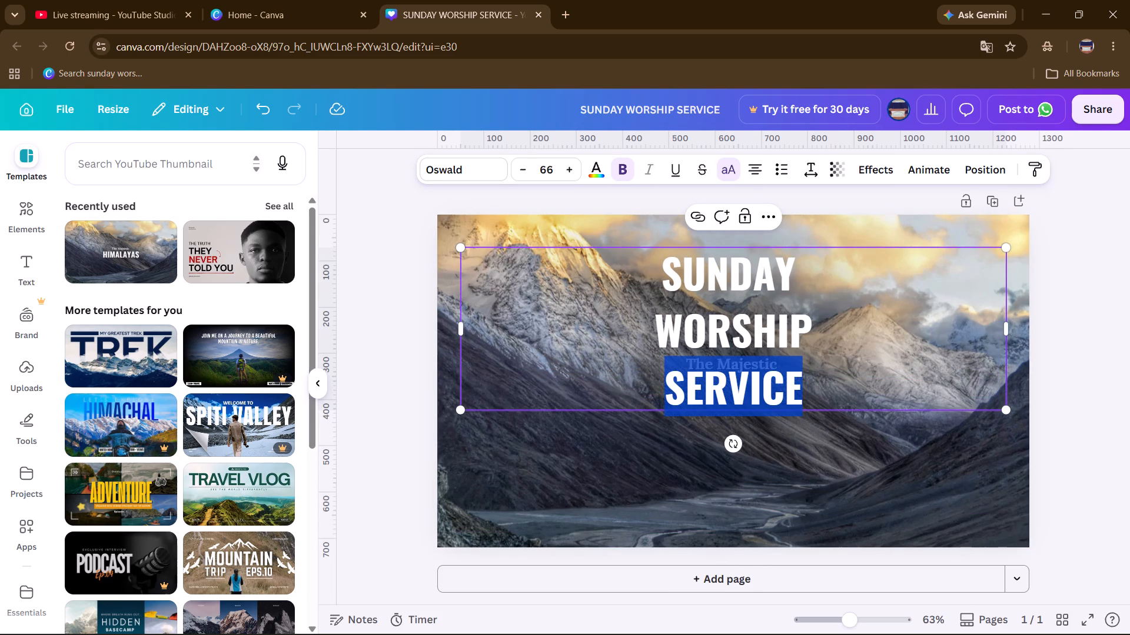
click(889, 320)
double_click(889, 320)
click(846, 476)
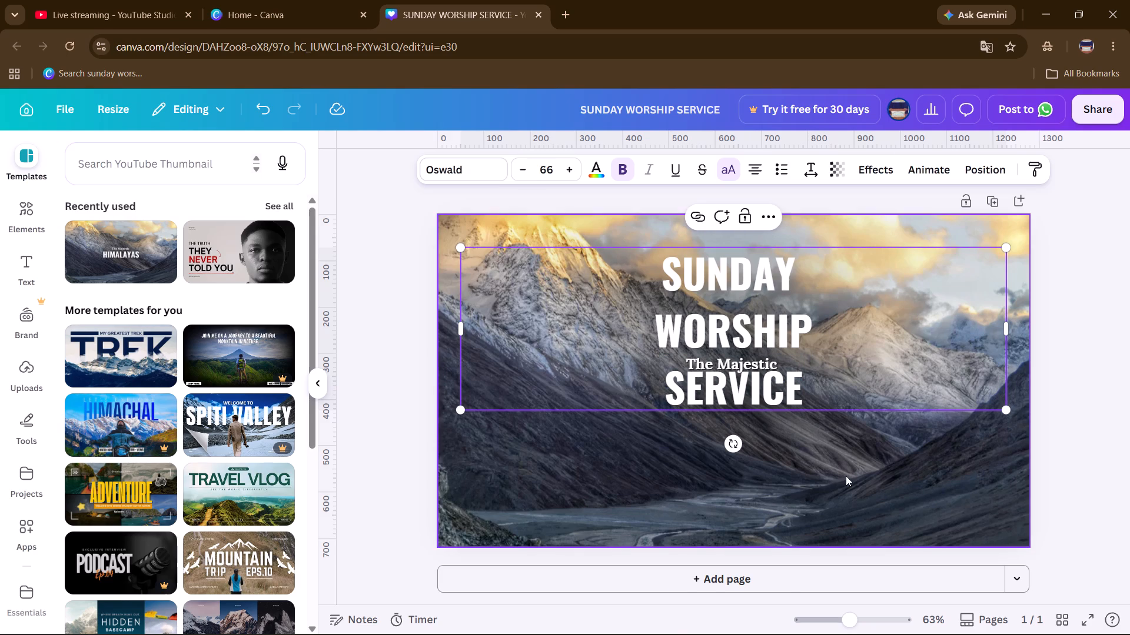
click(844, 372)
drag(844, 372, 834, 554)
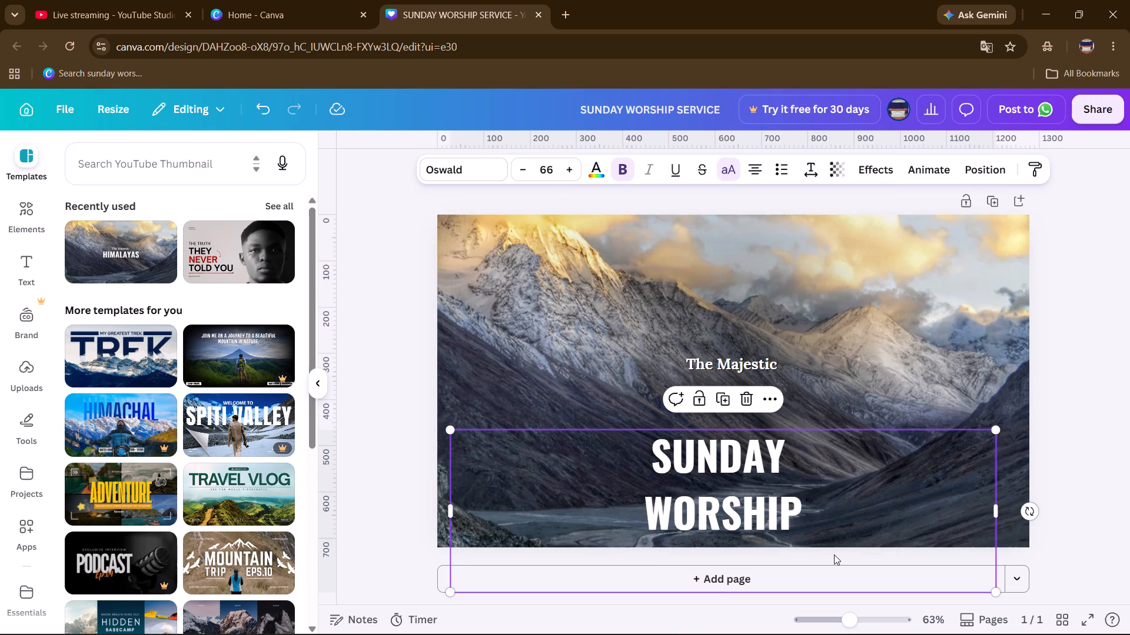
double_click(729, 363)
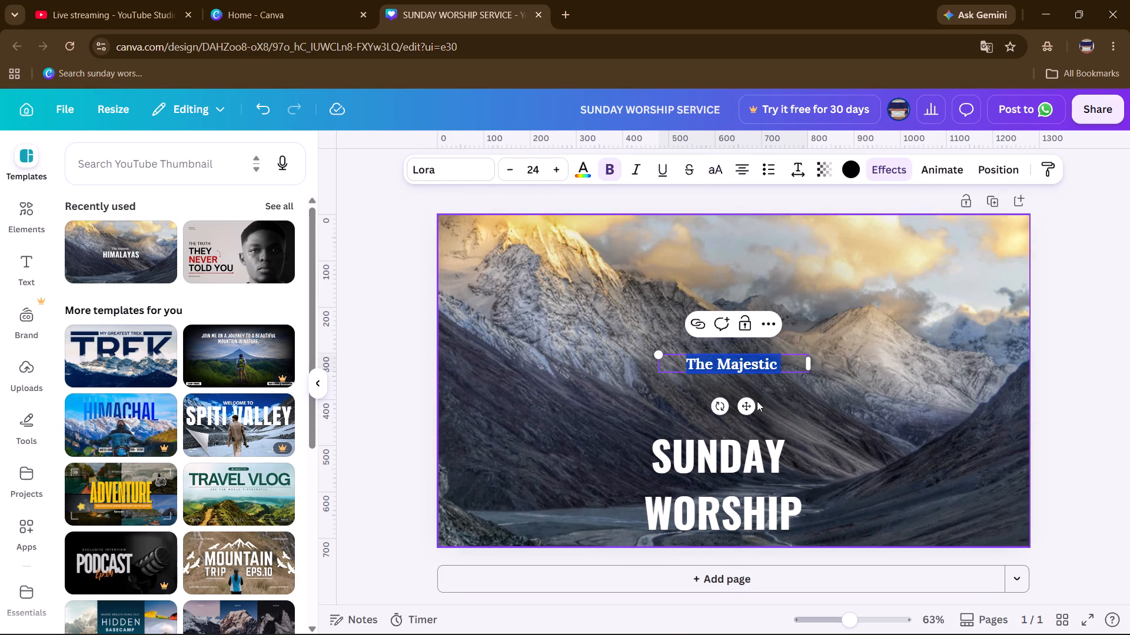
drag(751, 403, 550, 333)
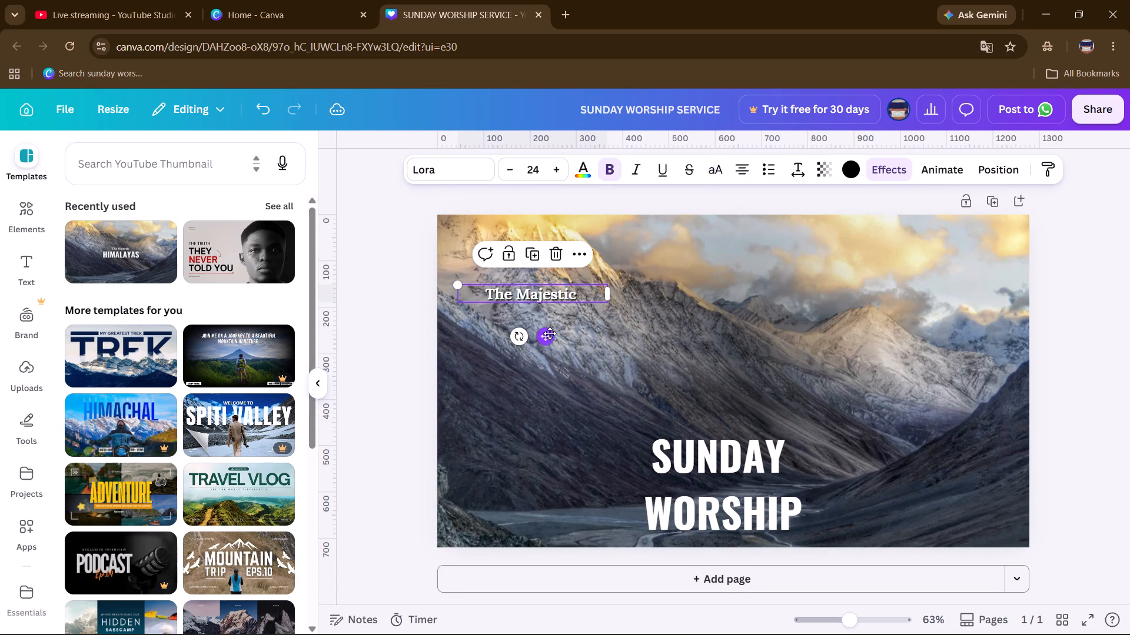
Move the title back up, enlarge it to font size 76.2 and centre it horizontally on the thumbnail.
drag(710, 476, 722, 316)
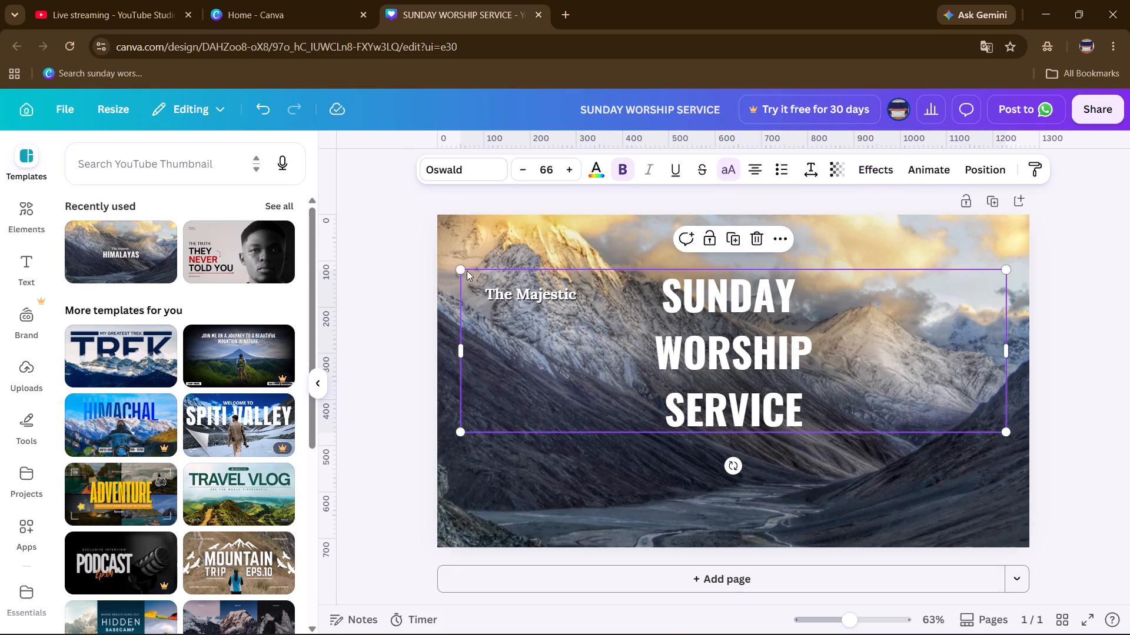
drag(461, 270, 411, 157)
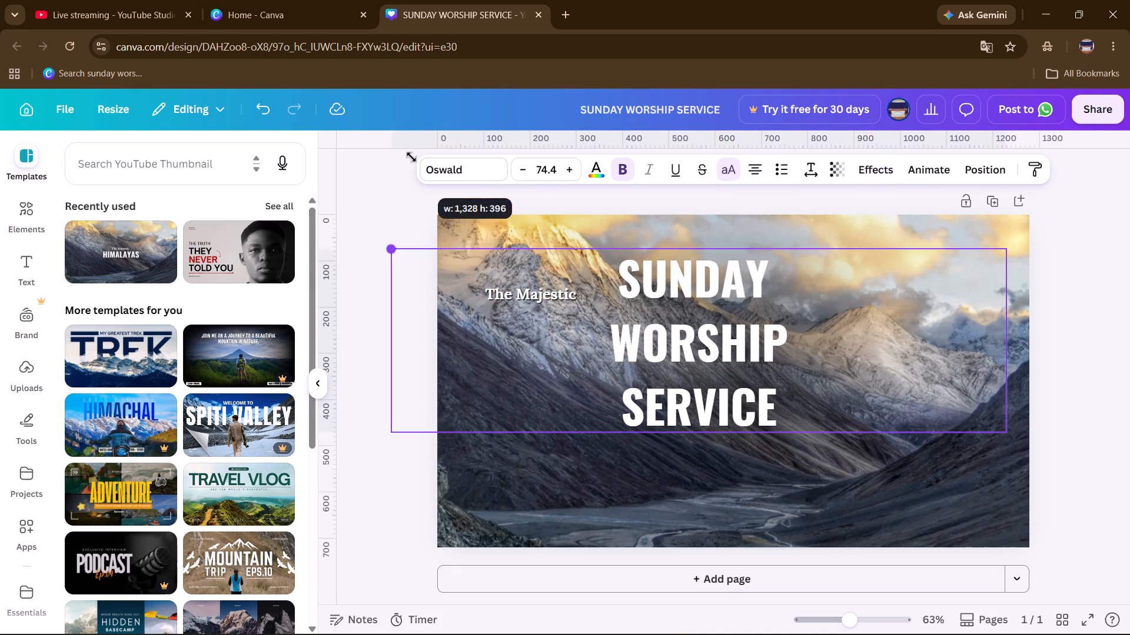
drag(411, 157, 410, 132)
drag(810, 339, 817, 341)
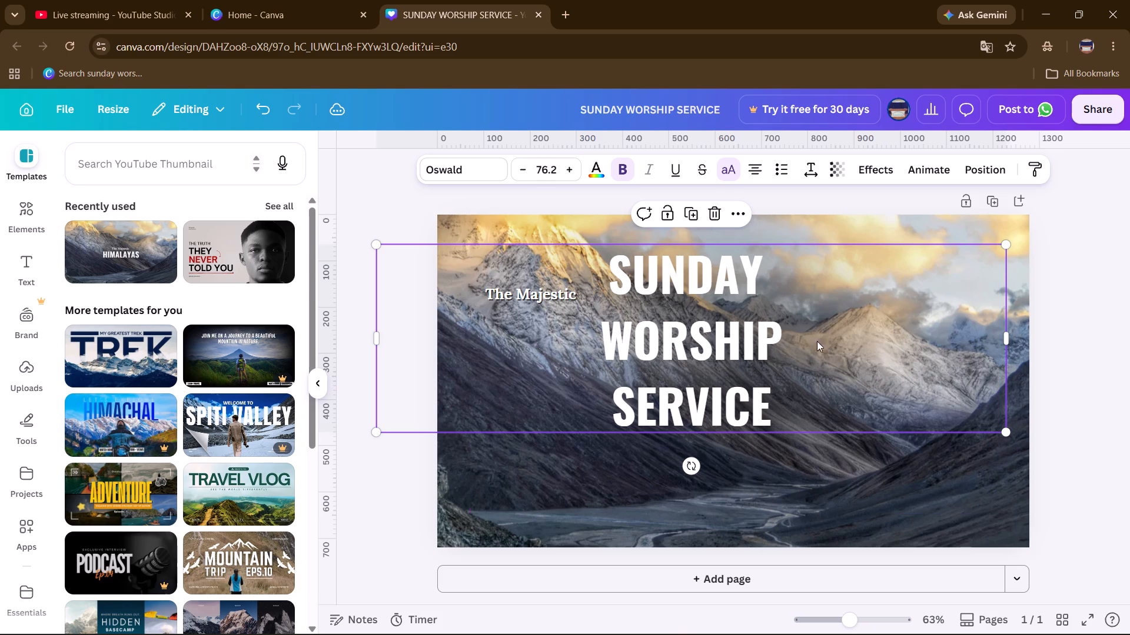
drag(817, 341, 852, 369)
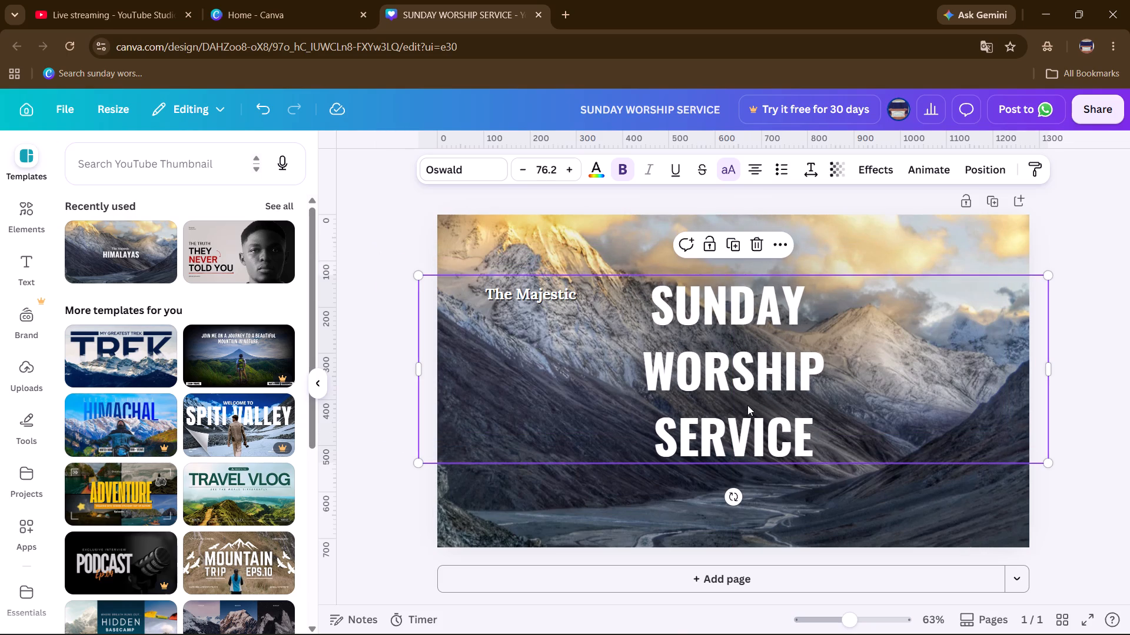
Copy the word SERVICE and remove it from the title, leaving its line empty.
double_click(755, 433)
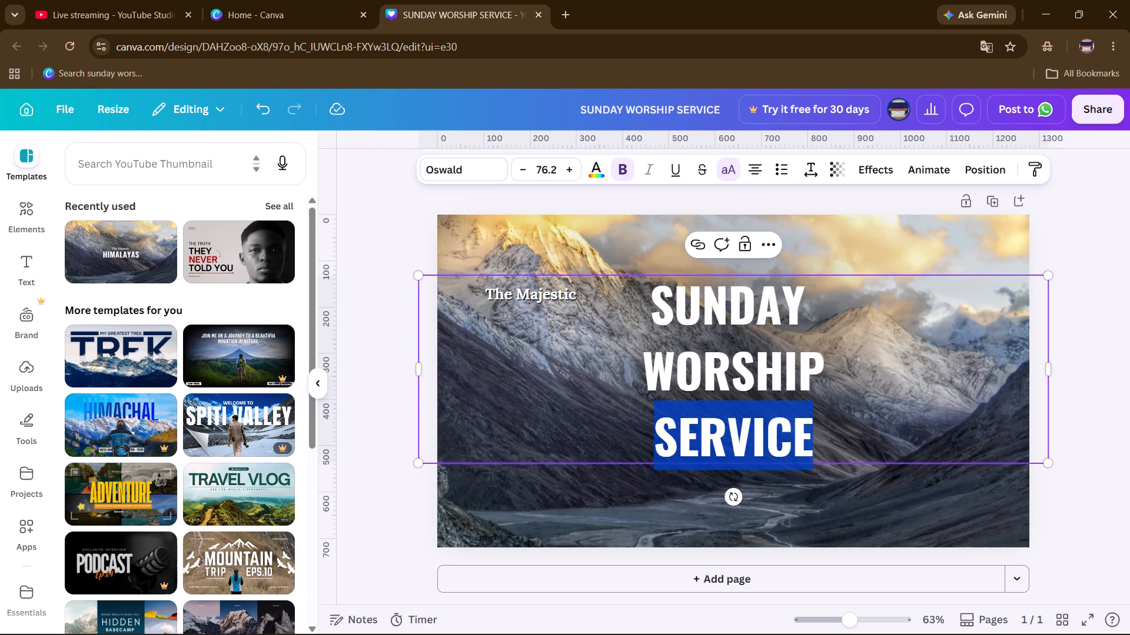
key(ctrl+c)
key(BackSpace)
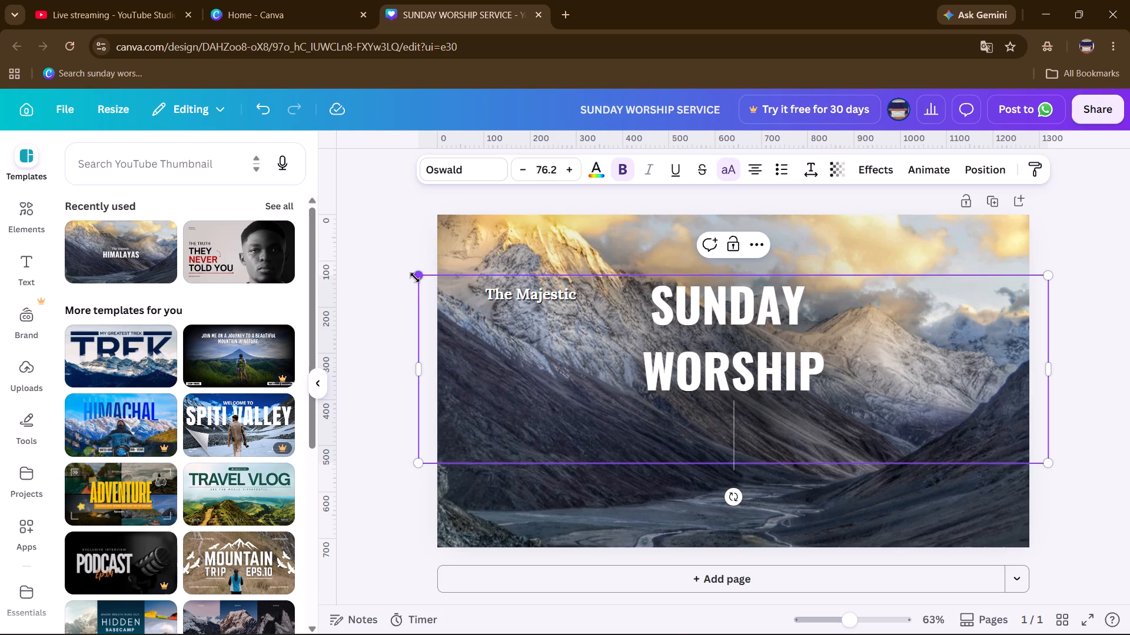
Enlarge the SUNDAY WORSHIP title to font size 91.9.
drag(416, 278, 299, 194)
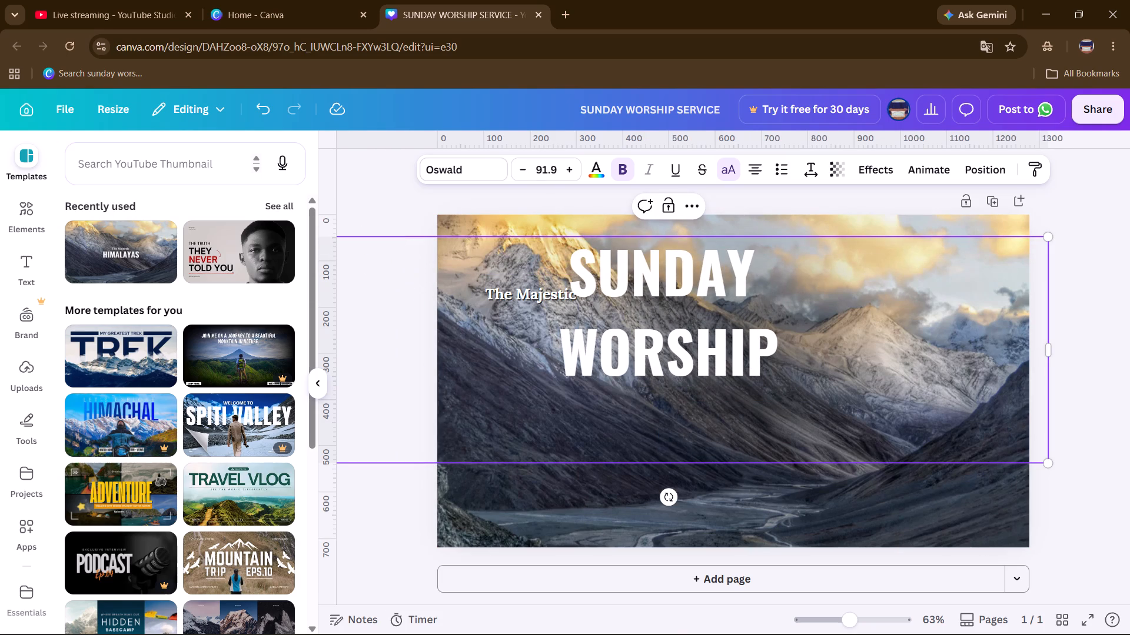
click(797, 394)
click(824, 514)
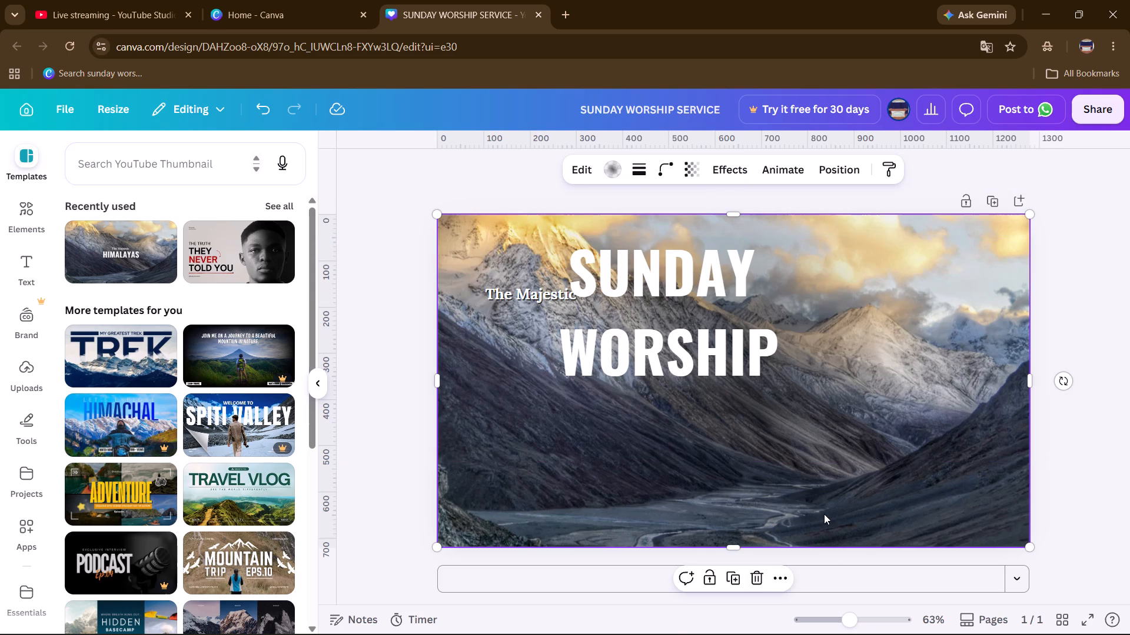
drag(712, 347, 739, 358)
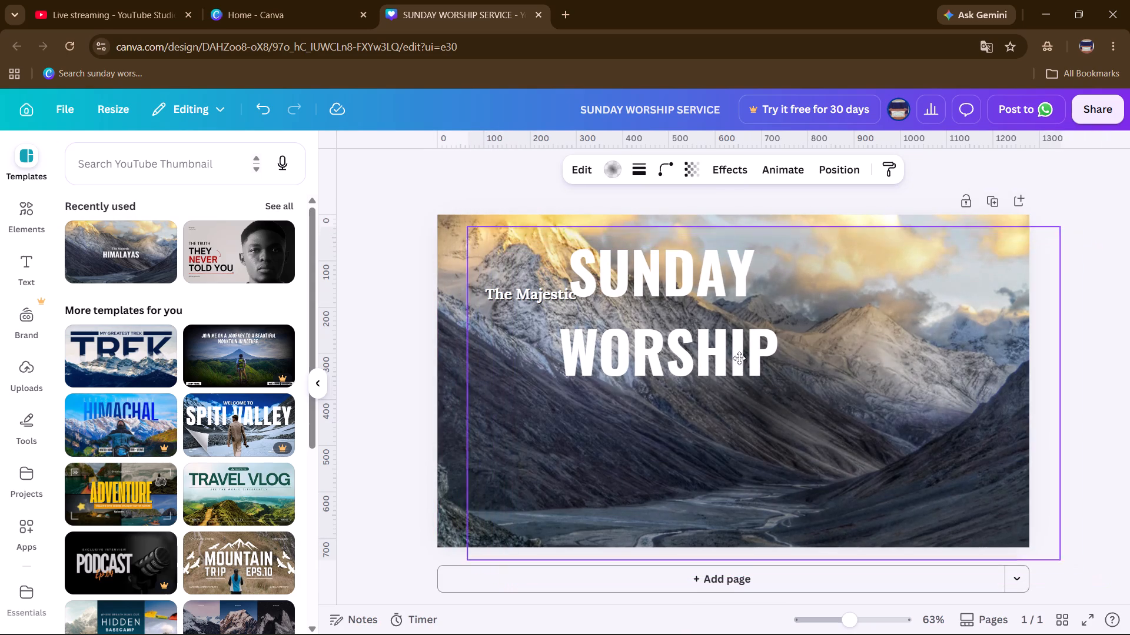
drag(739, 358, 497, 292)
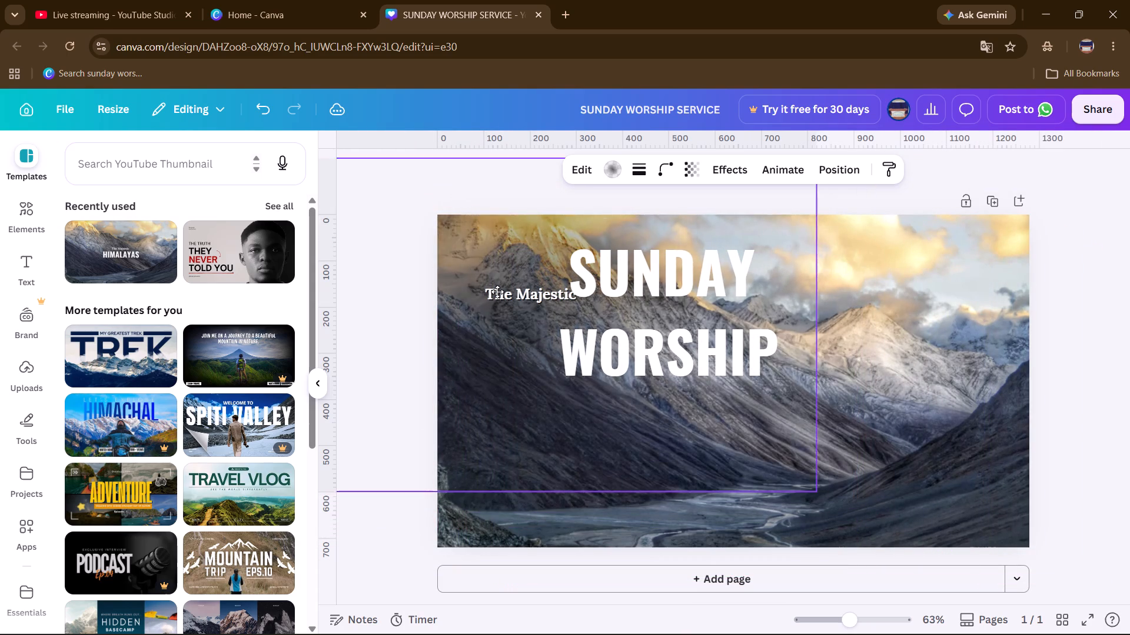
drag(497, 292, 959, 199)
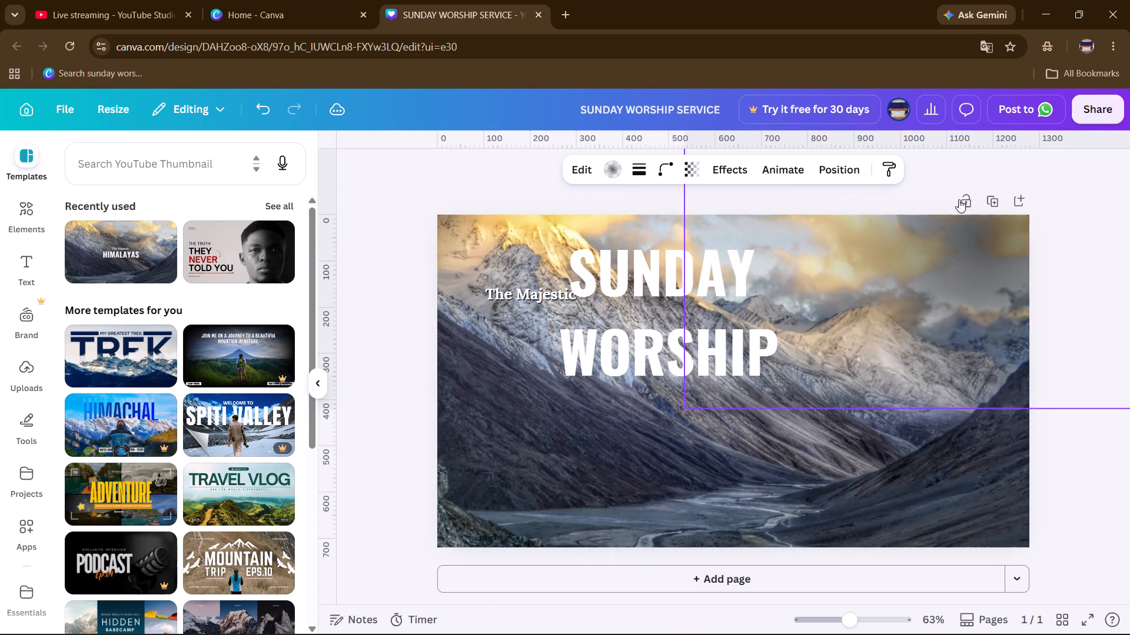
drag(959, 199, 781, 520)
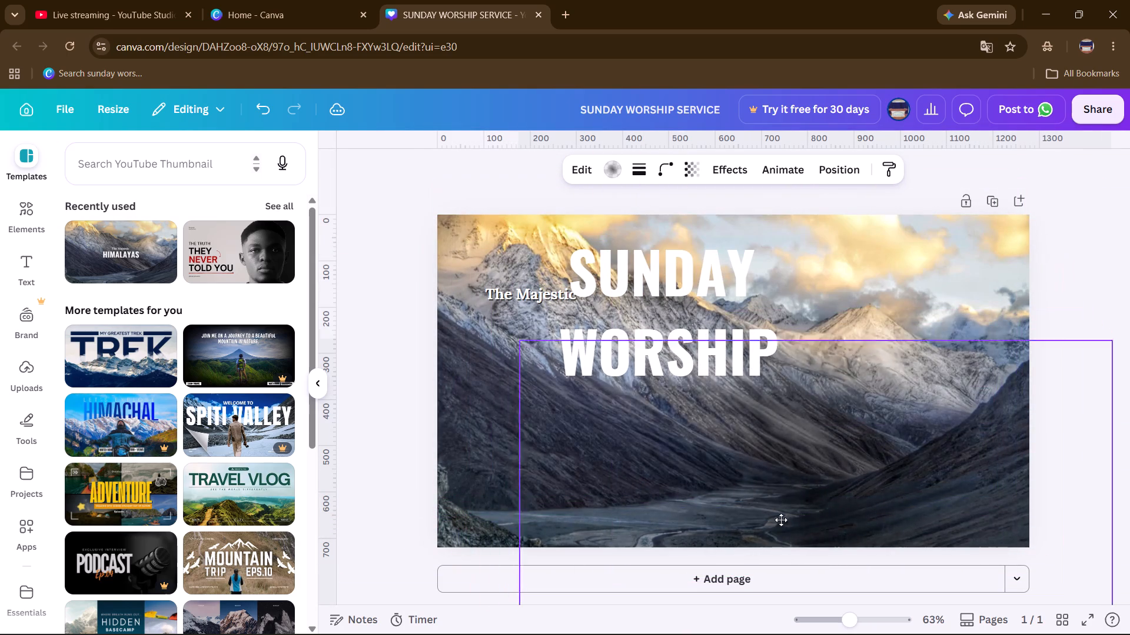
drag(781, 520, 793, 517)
Move the SUNDAY WORSHIP title down to the middle of the thumbnail and centre it horizontally.
drag(692, 337, 770, 397)
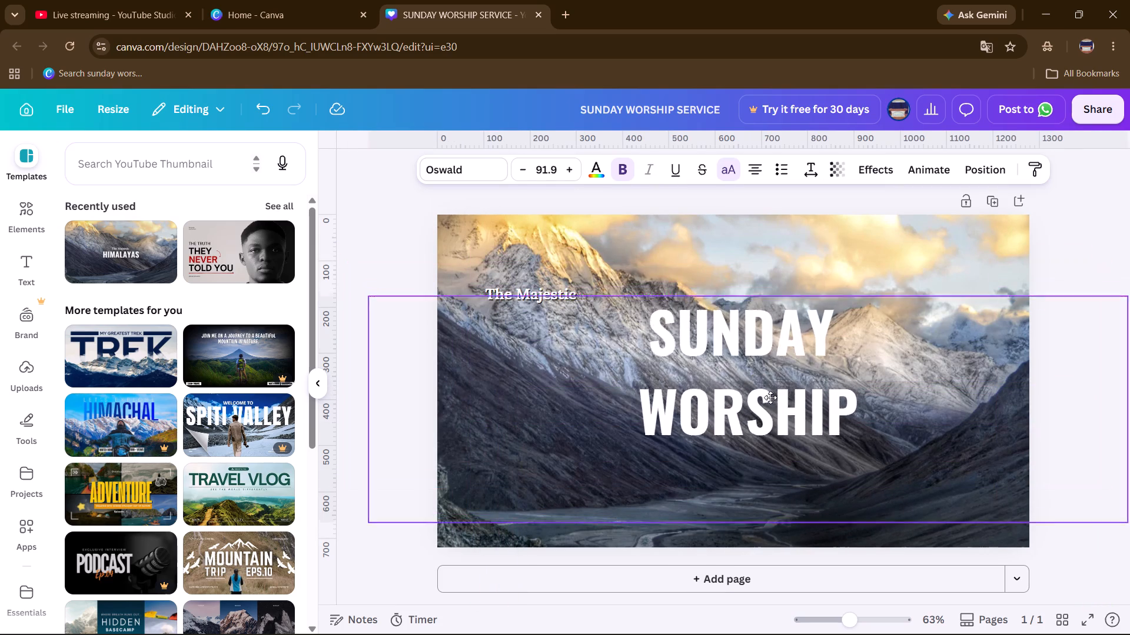
drag(770, 397, 757, 395)
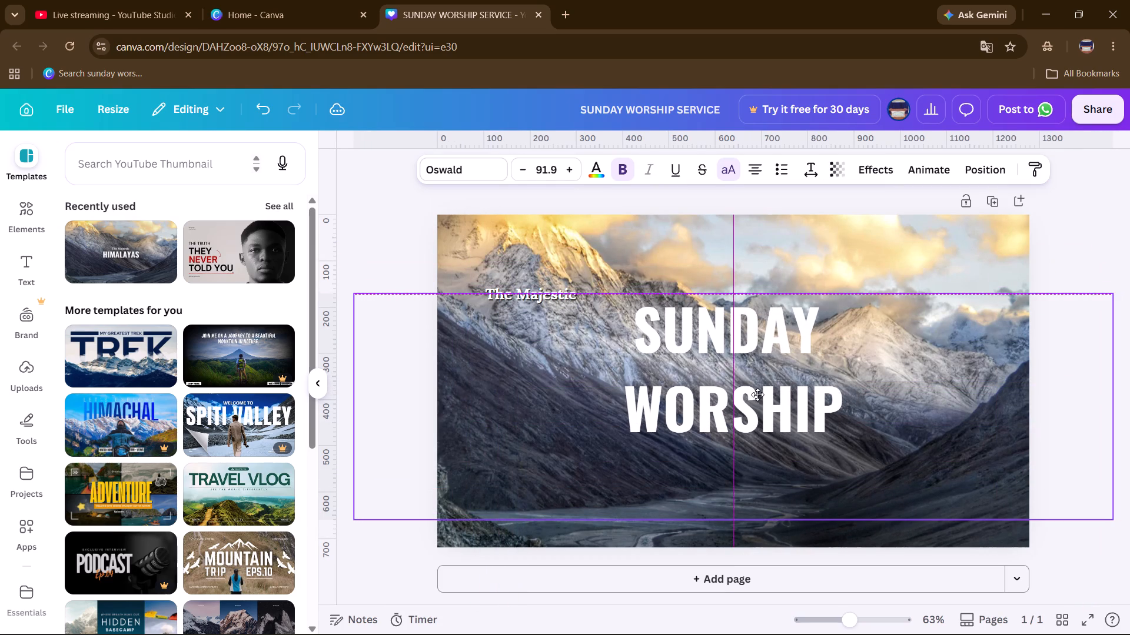
drag(757, 395, 760, 395)
click(1102, 209)
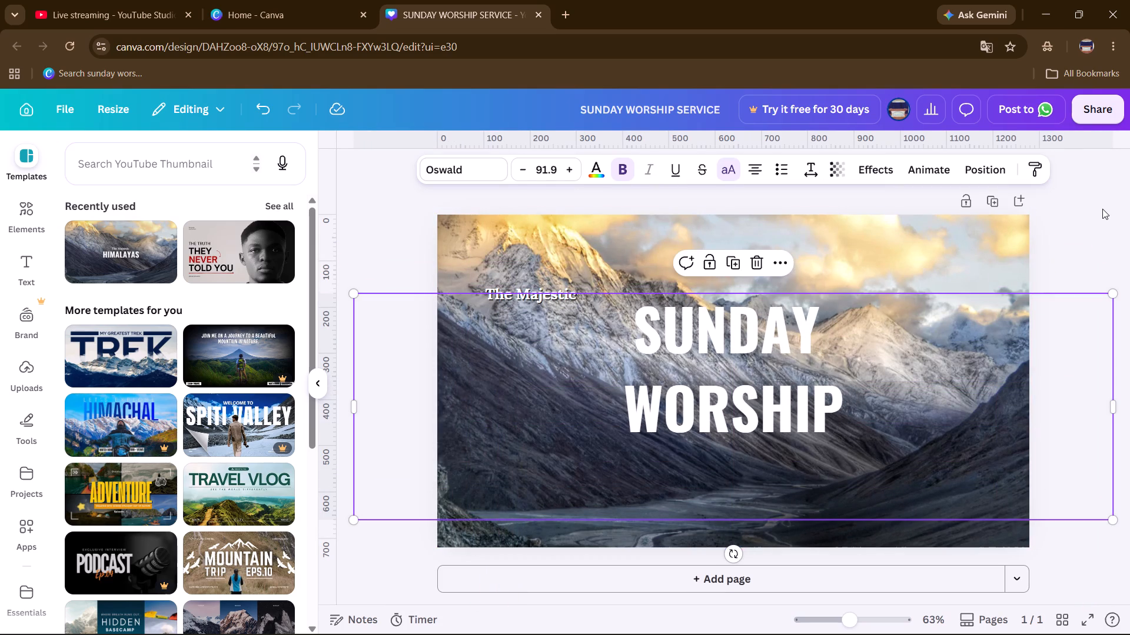
Join SUNDAY WORSHIP onto one line and paste the copied word SERVICE on the line below it.
click(666, 415)
click(666, 415)
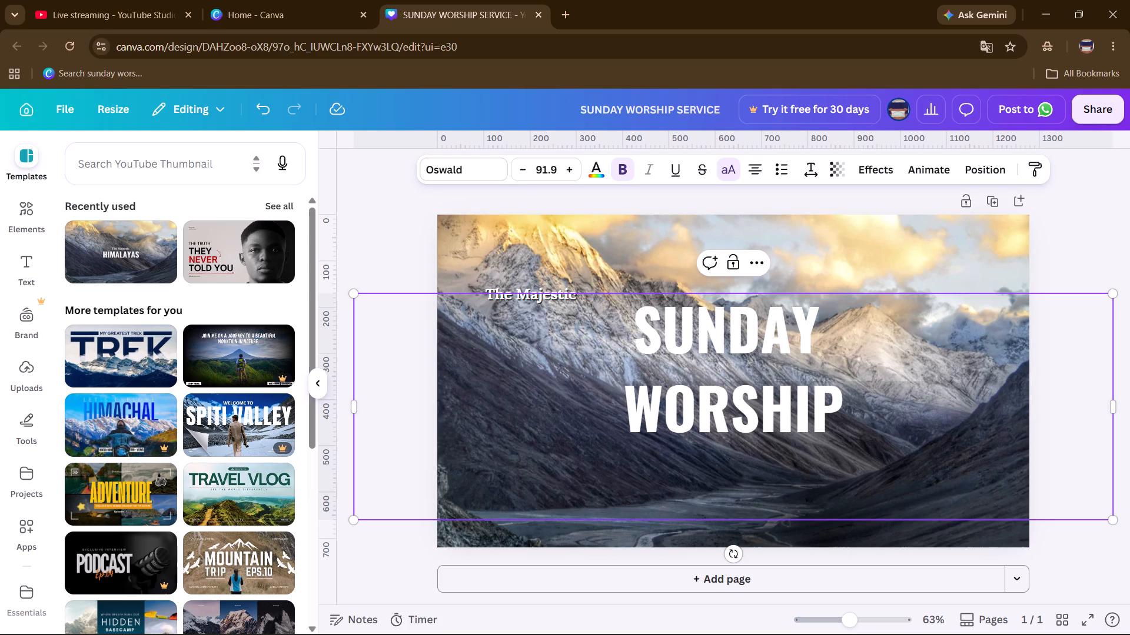
key(Left)
key(BackSpace)
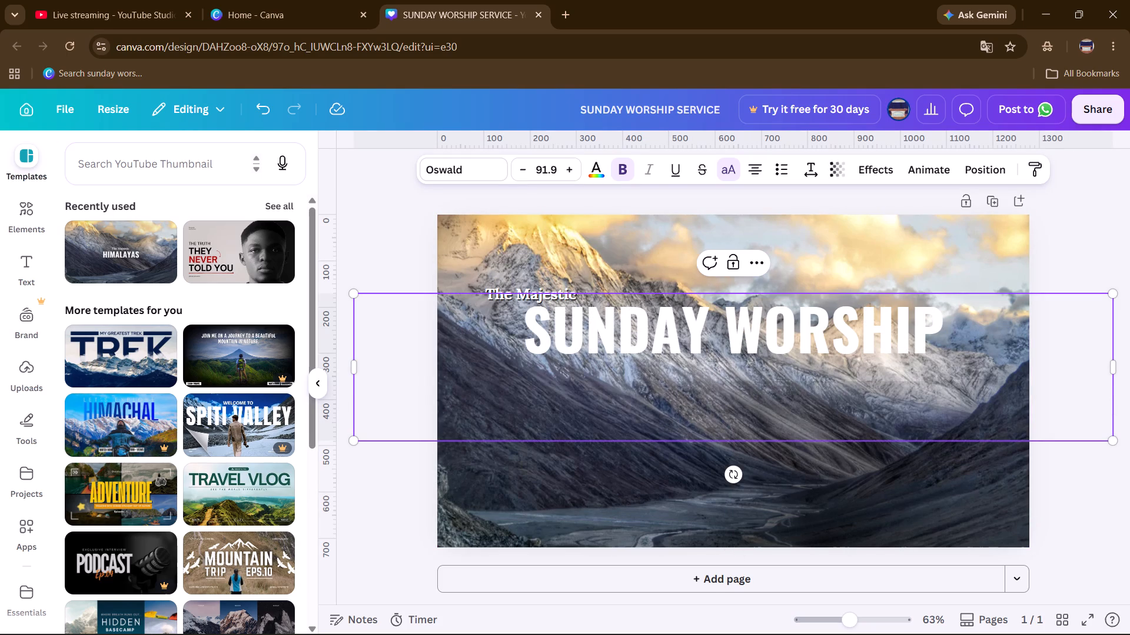
click(712, 396)
key(ctrl+v)
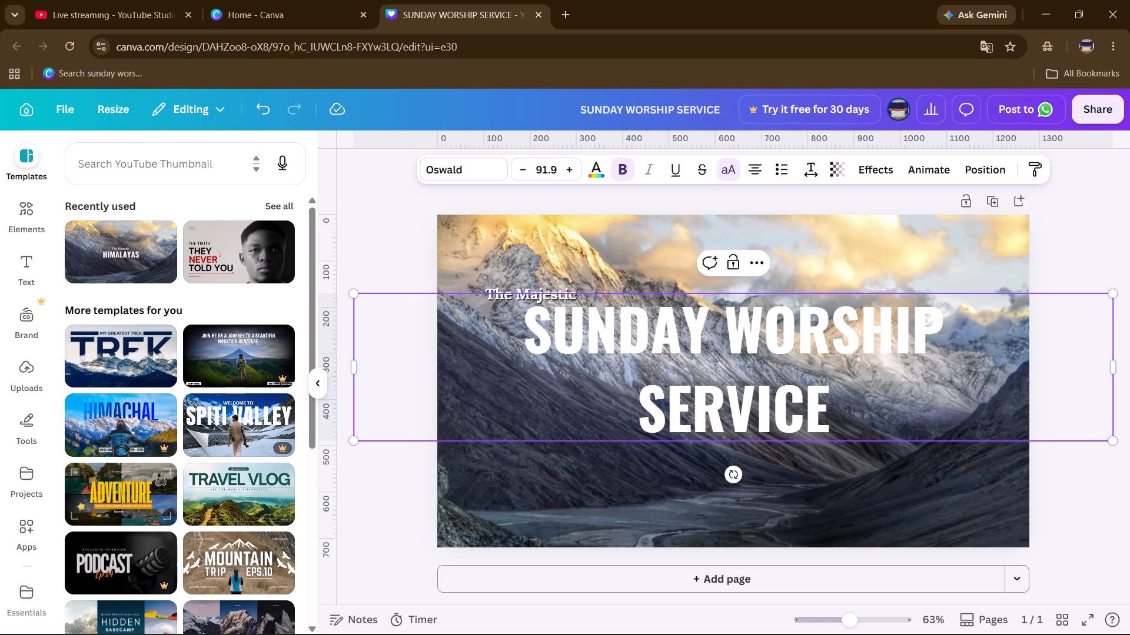
click(1082, 246)
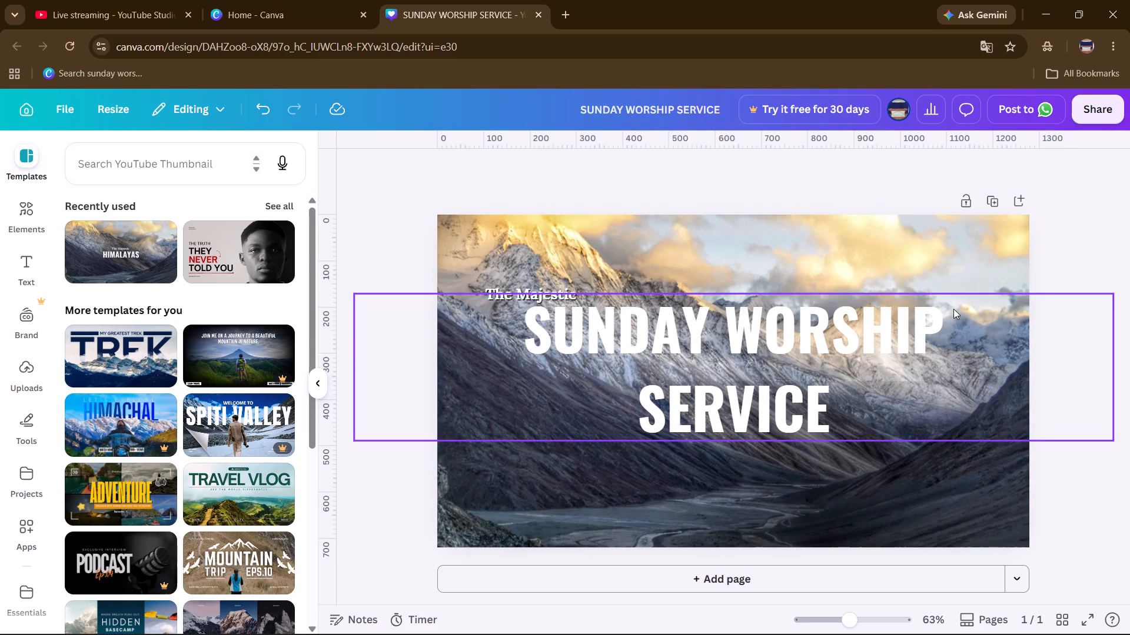
Move the SUNDAY WORSHIP SERVICE title slightly down, clear of "The Majestic", keeping it horizontally centred.
drag(804, 360, 803, 390)
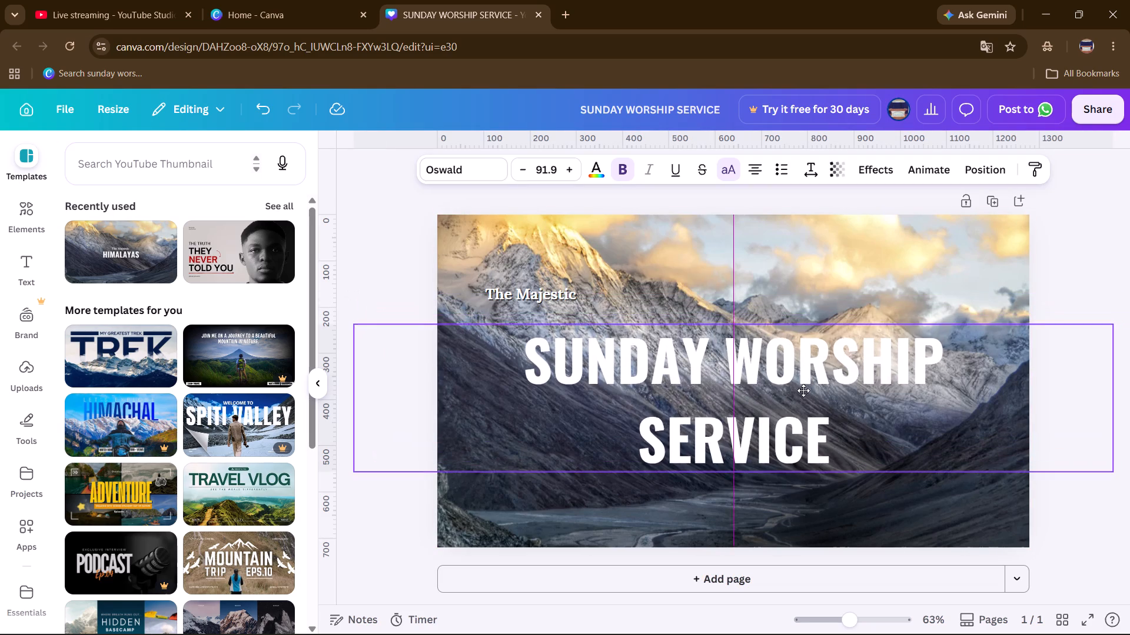
drag(803, 390, 804, 389)
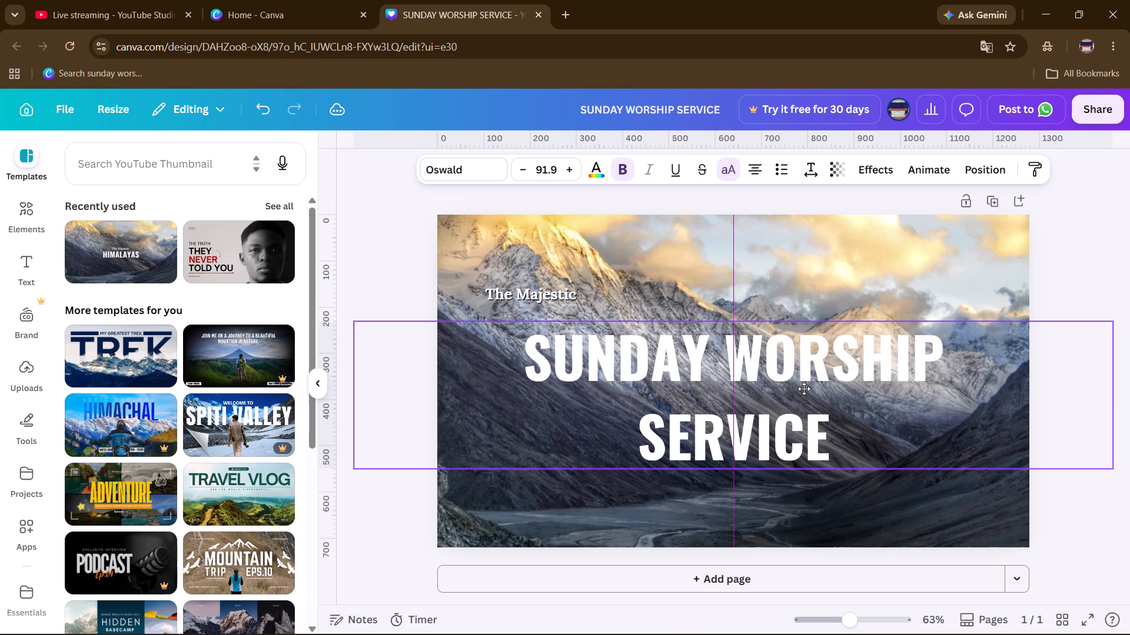
drag(804, 389, 805, 389)
click(1072, 262)
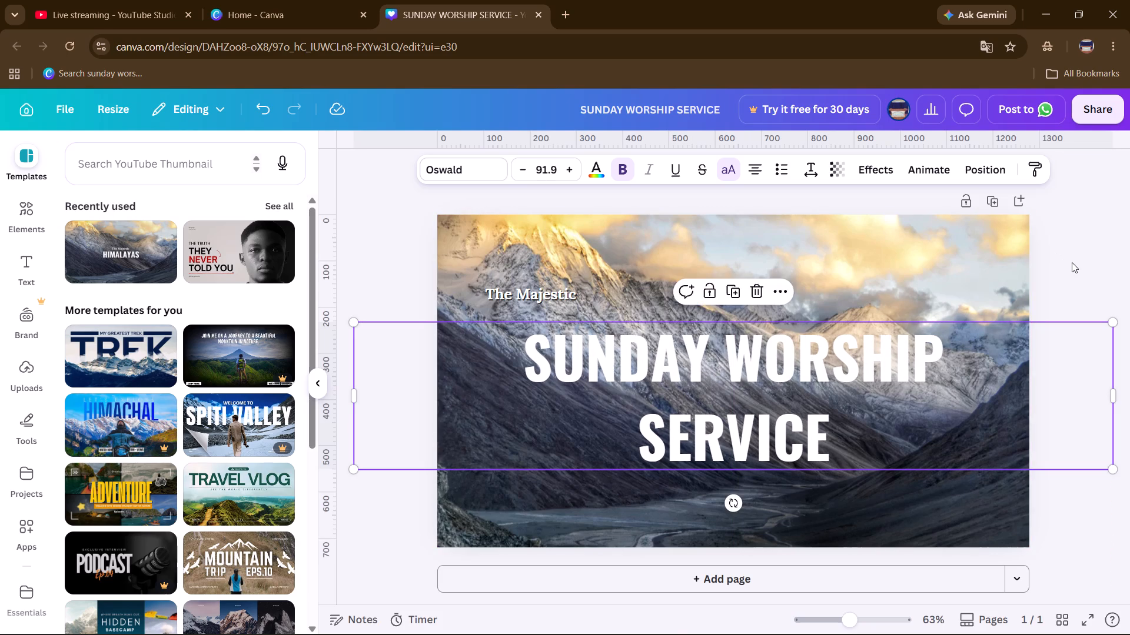
Replace the subtitle "The Majestic" with "BETHANY CPL UNIT CHURCH AMBNERPET".
double_click(539, 290)
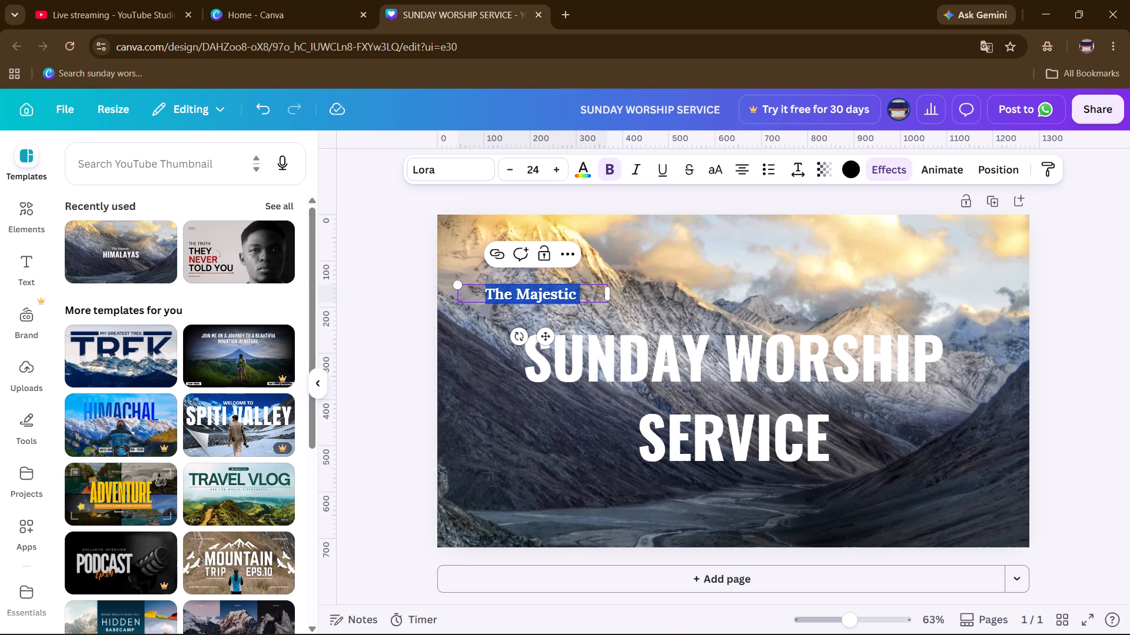
text(BETHANU)
key(BackSpace)
text(Y CPL)
key(space)
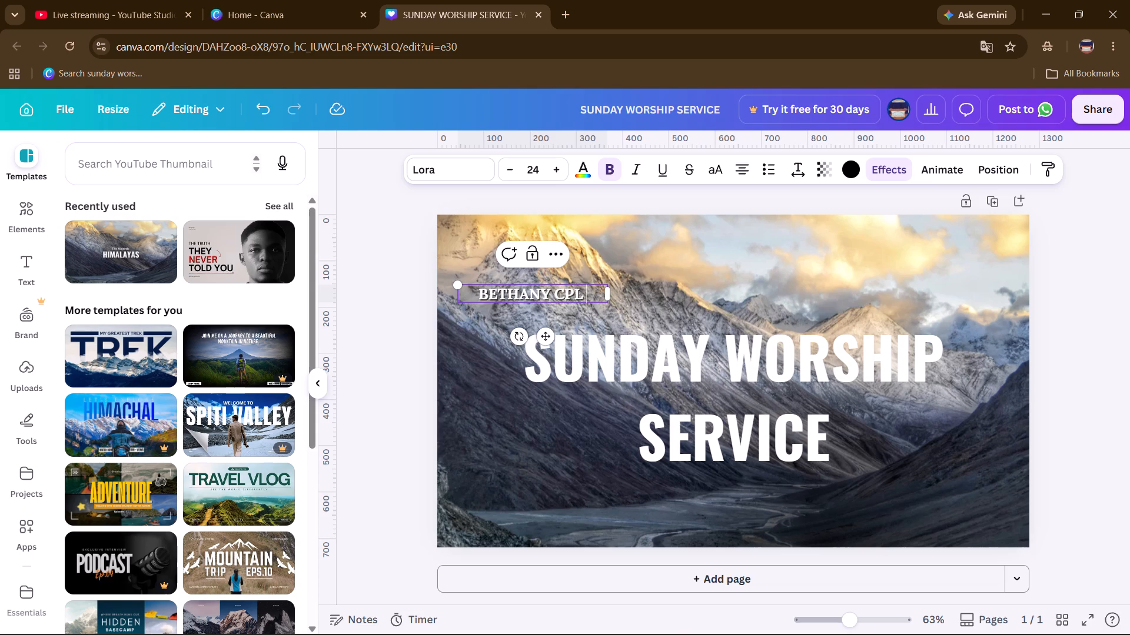
text(UNIT)
key(space)
text(CHUE=)
key(equal)
key(BackSpace)
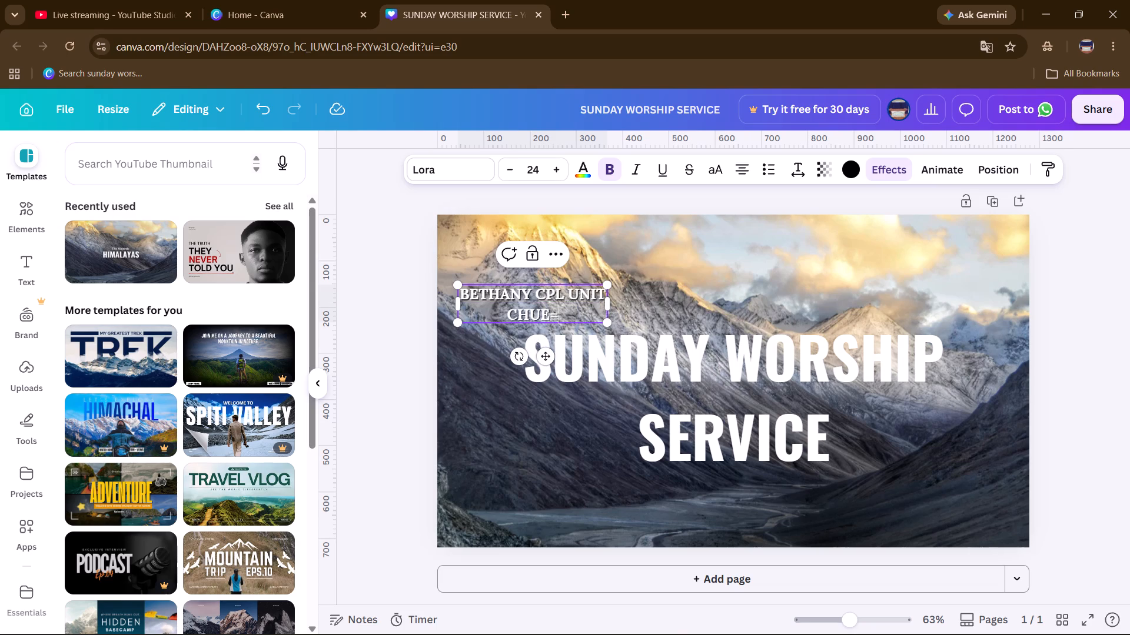
key(BackSpace)
key(BackSpace)
text(RCH)
key(space)
text(AMBNERPET)
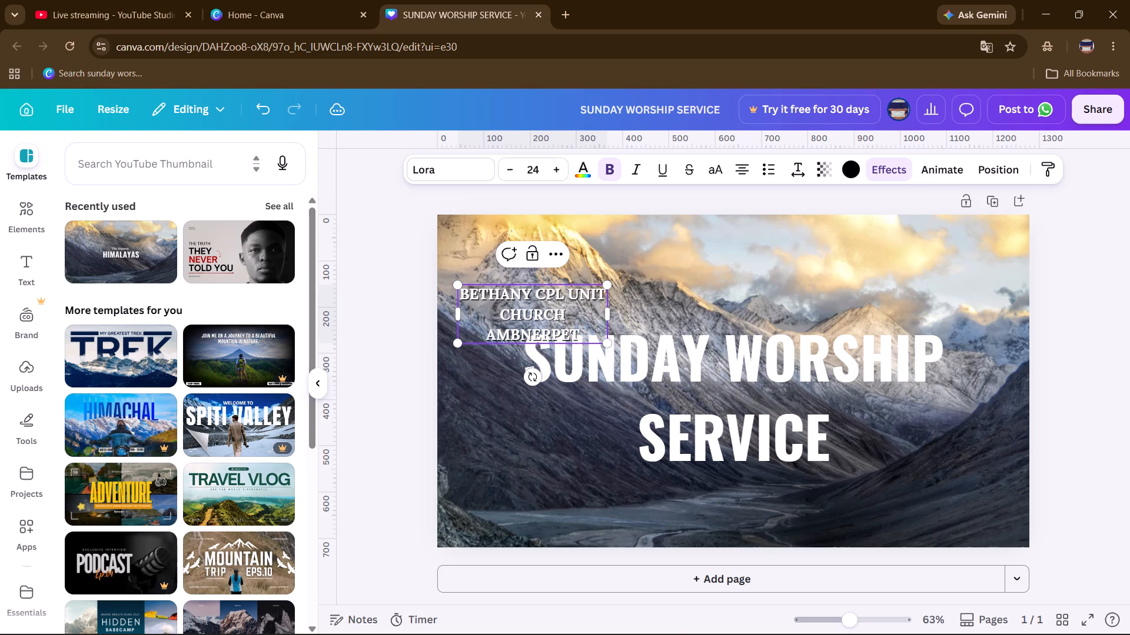
Widen the church name's text box to fit one line and place it centred near the thumbnail's bottom edge.
drag(607, 313, 958, 316)
drag(719, 336, 745, 566)
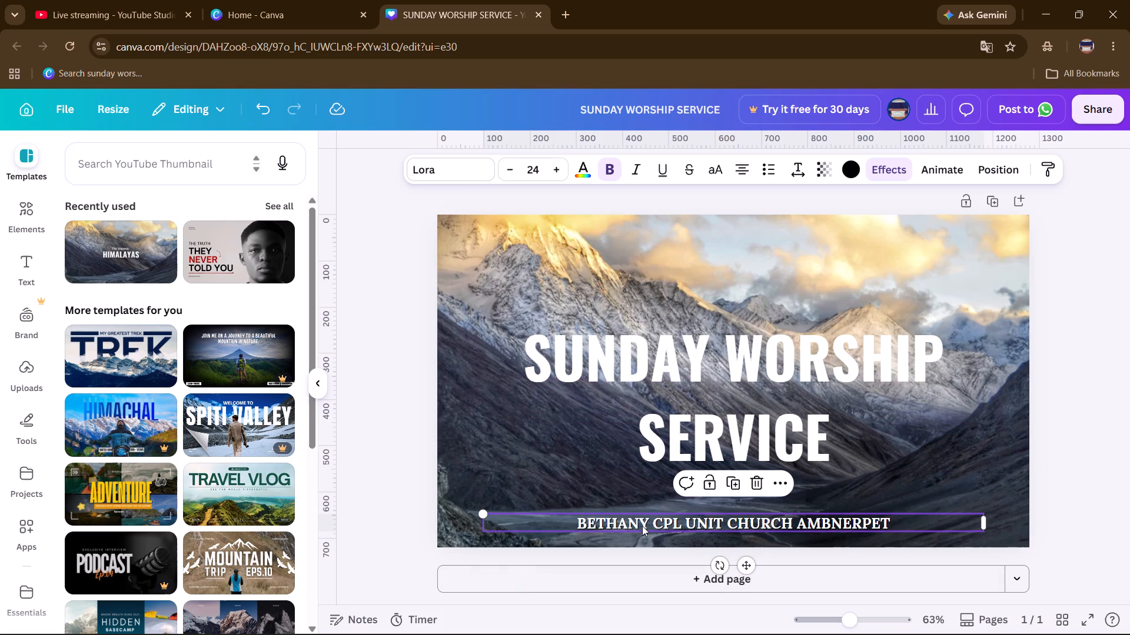
Reduce the church name text to font size 17.
triple_click(504, 170)
click(504, 170)
click(504, 170)
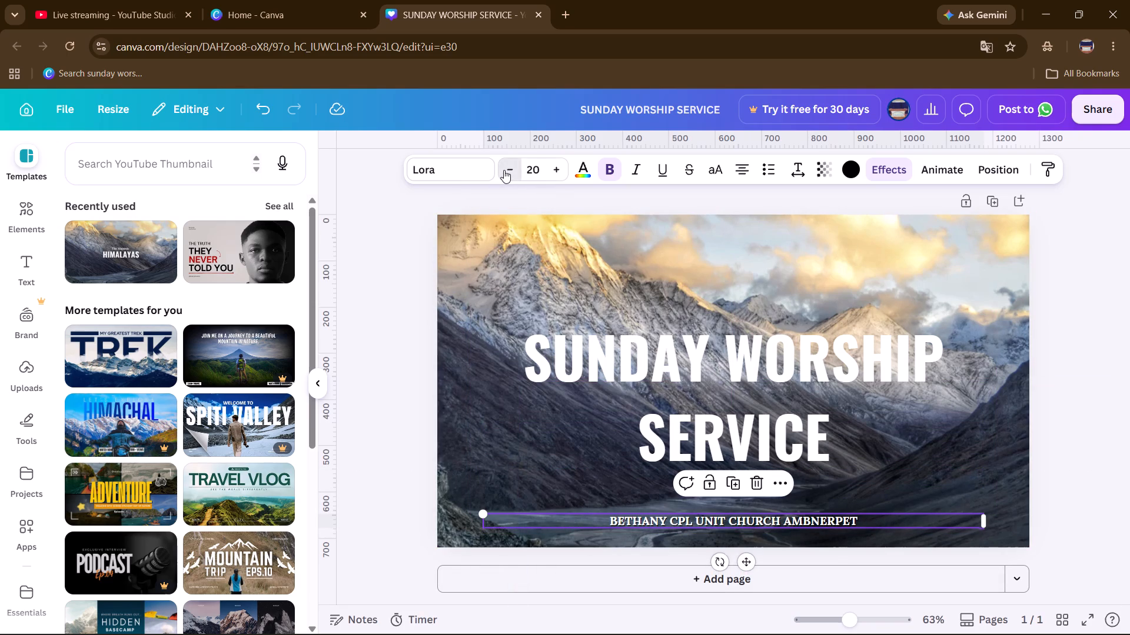
click(504, 170)
click(504, 170)
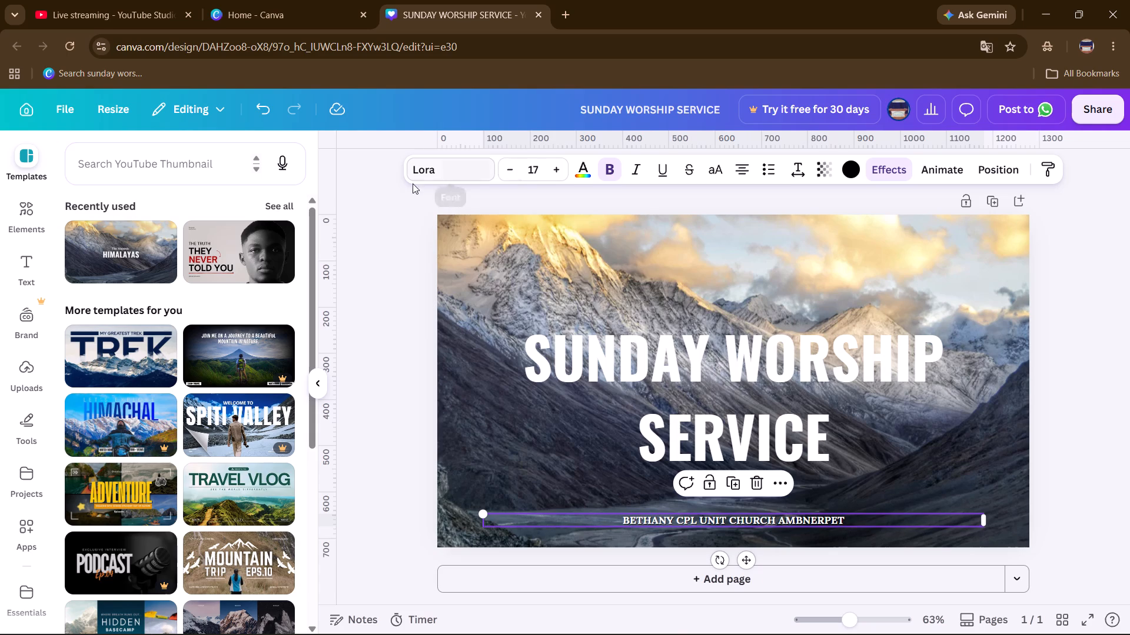
Correct the spelling of AMBNERPET to AMBERPET in the church name.
click(809, 522)
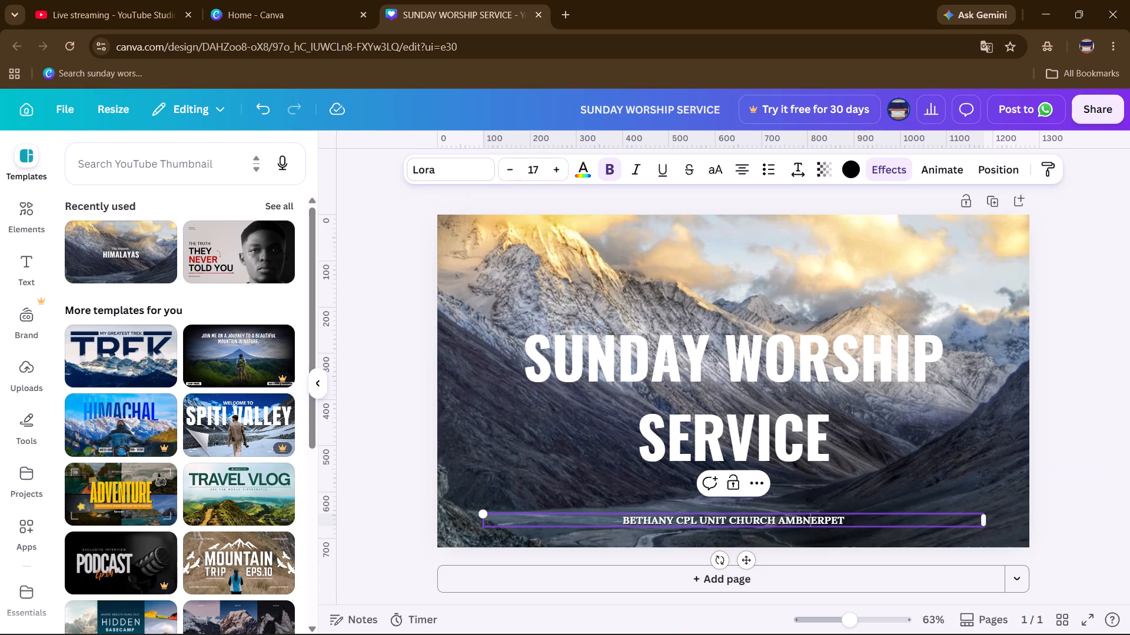
key(BackSpace)
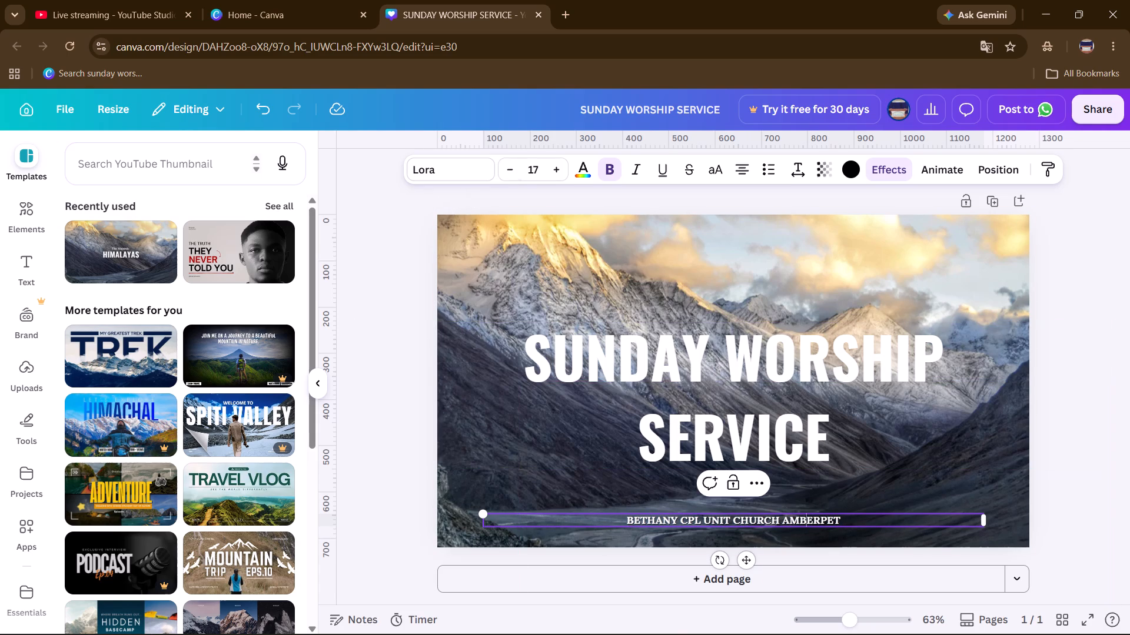
Add the recently used red YouTube play logo to the thumbnail and shrink it to about 41 by 29.
click(11, 223)
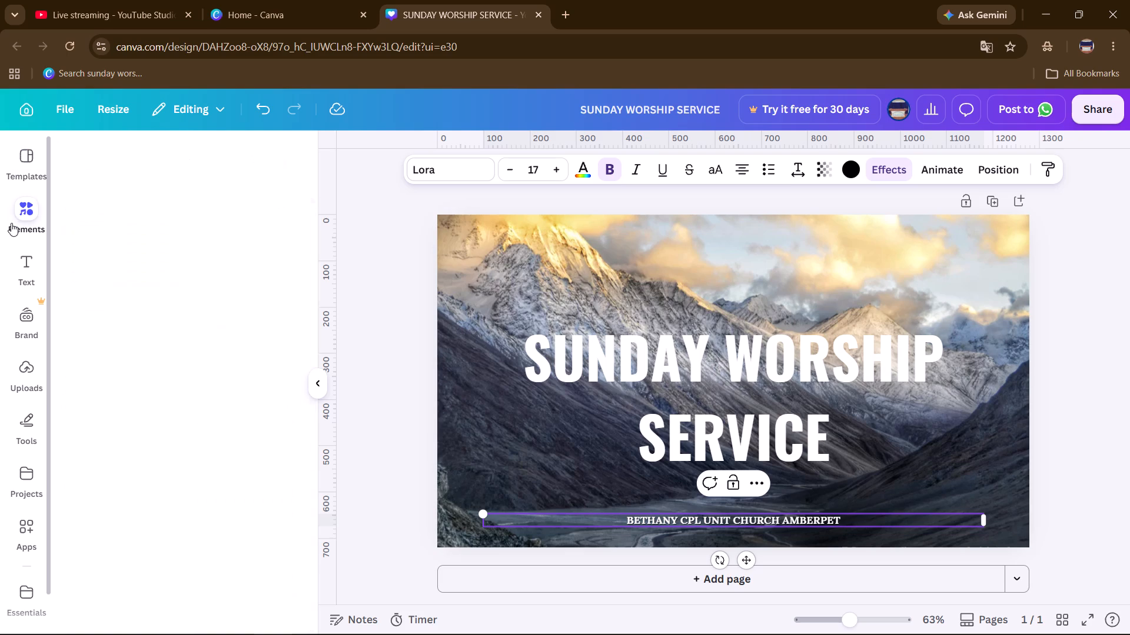
click(107, 245)
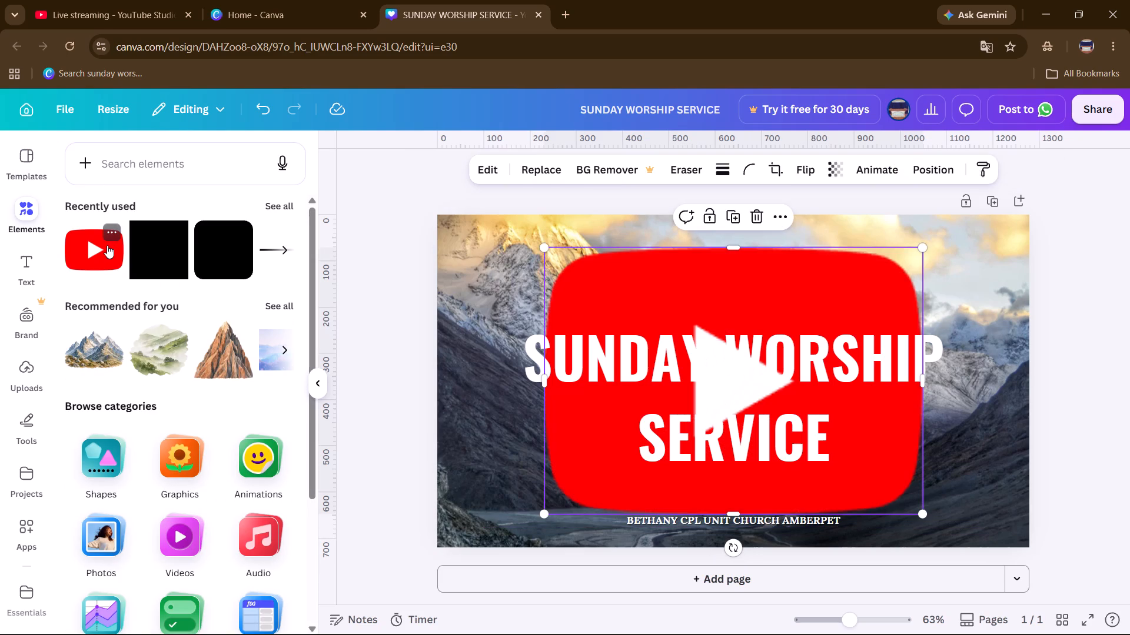
drag(546, 249, 581, 266)
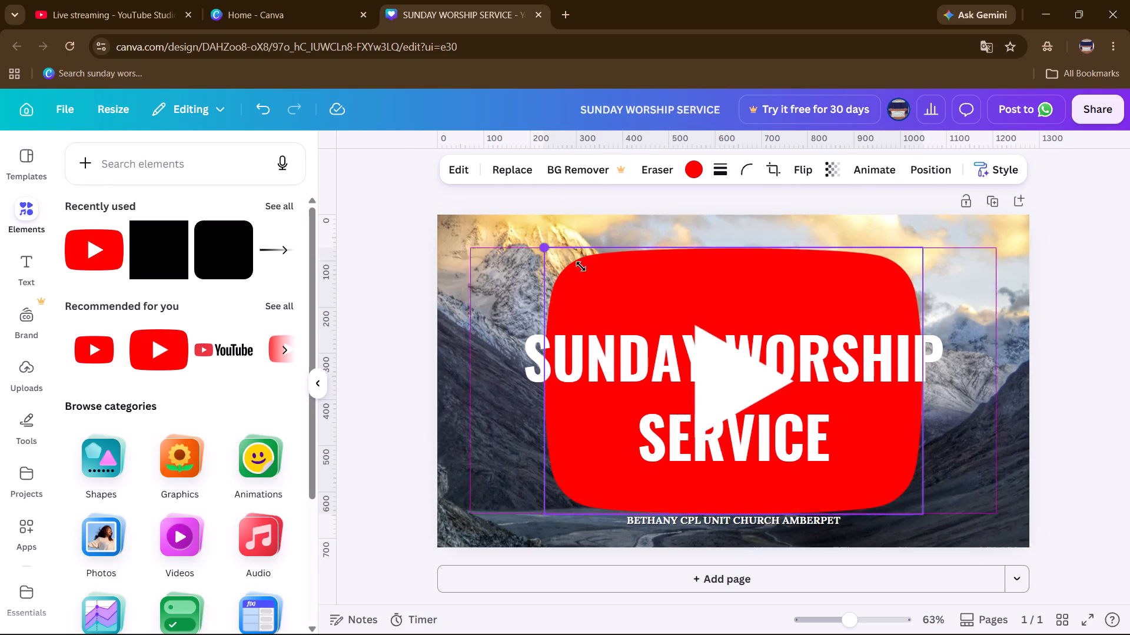
drag(581, 266, 858, 527)
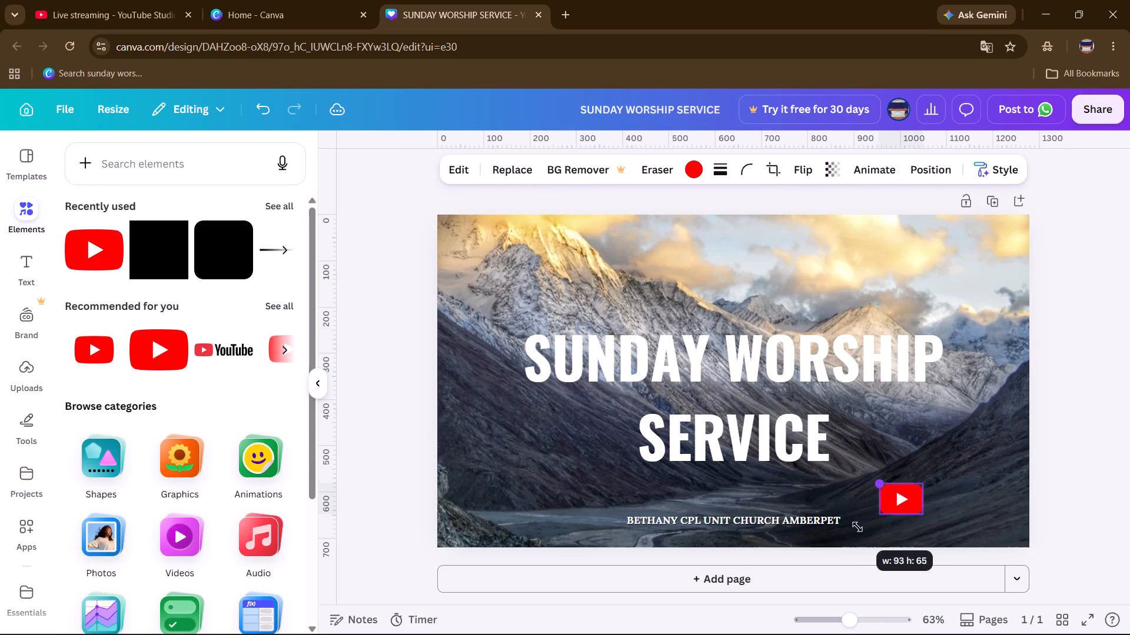
drag(858, 527, 941, 534)
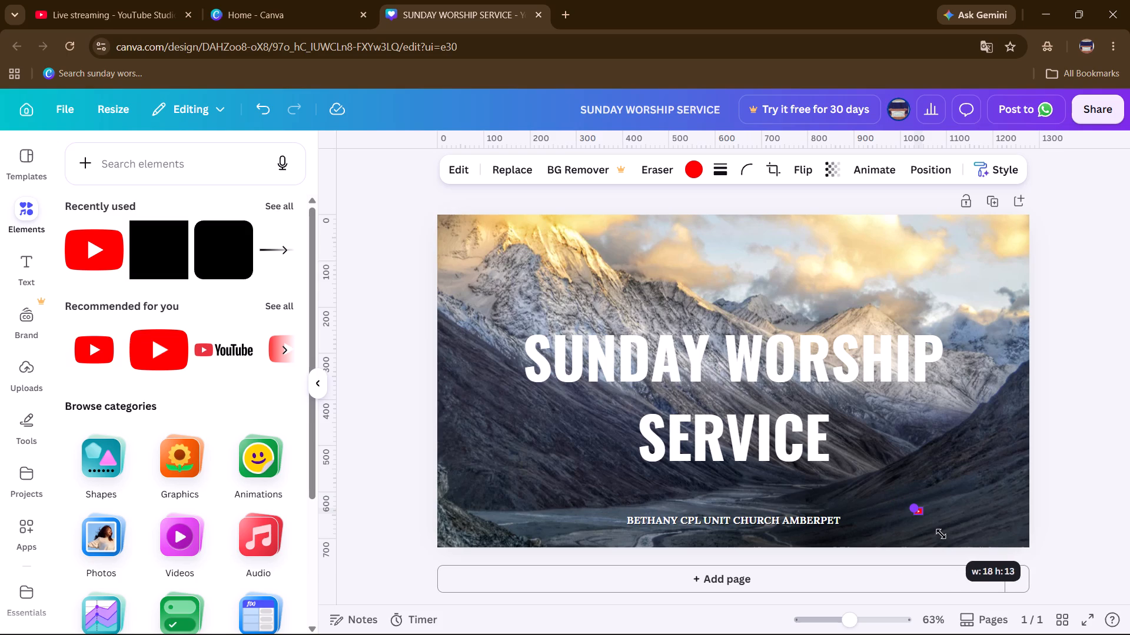
drag(941, 534, 900, 510)
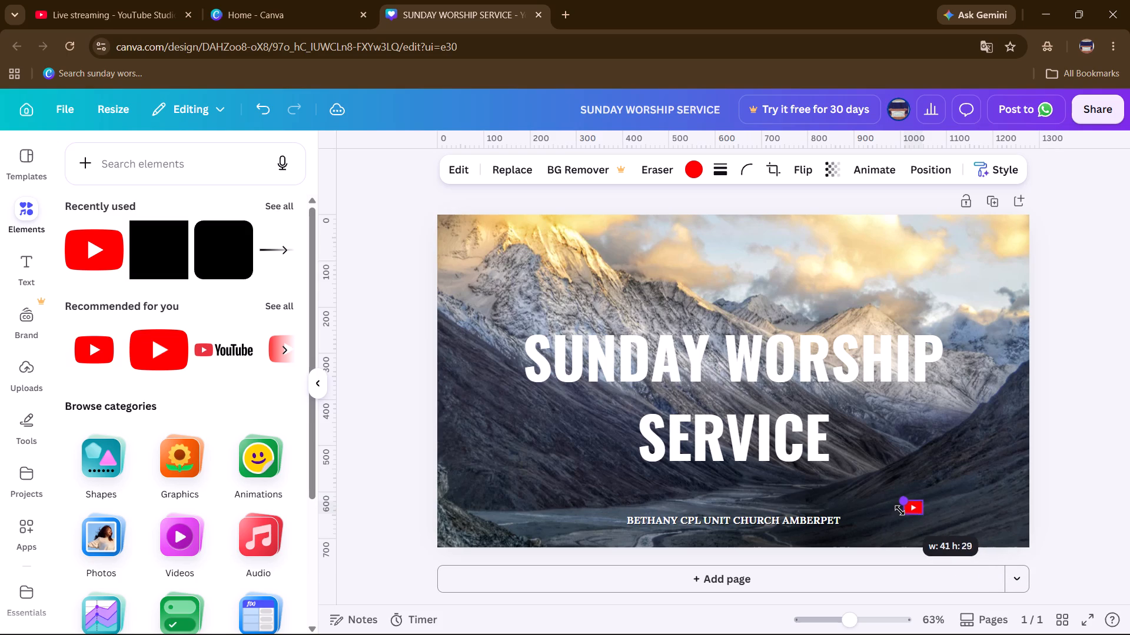
drag(900, 510, 899, 512)
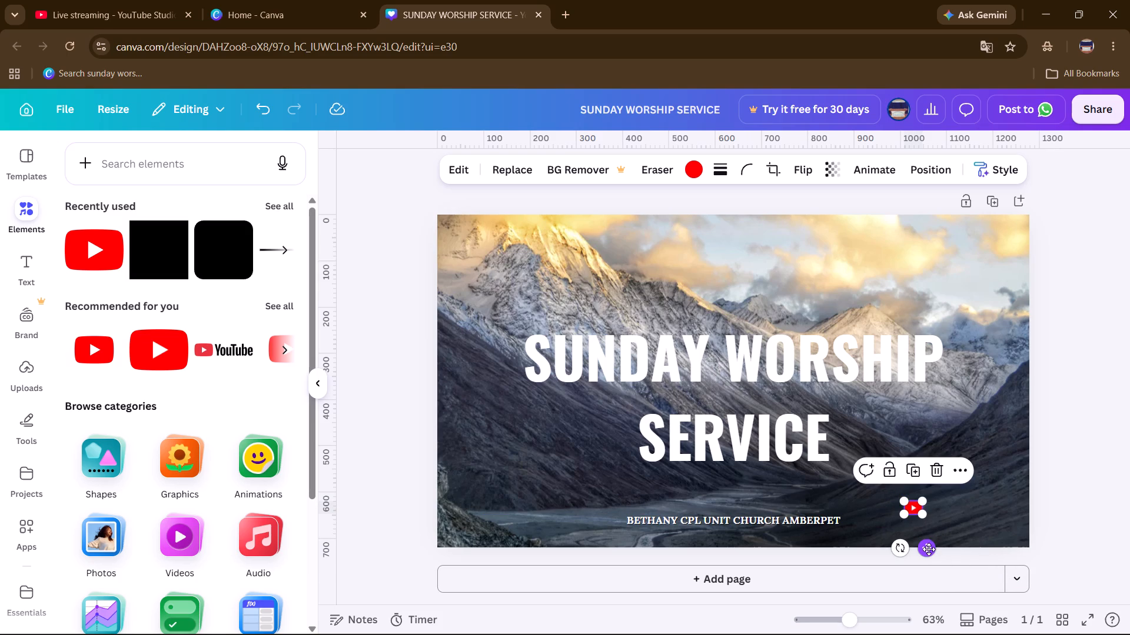
Place the YouTube logo just before the word BETHANY, level with the church name and without overlapping it.
drag(929, 549, 635, 560)
key(Left)
key(Left)
key(Left)
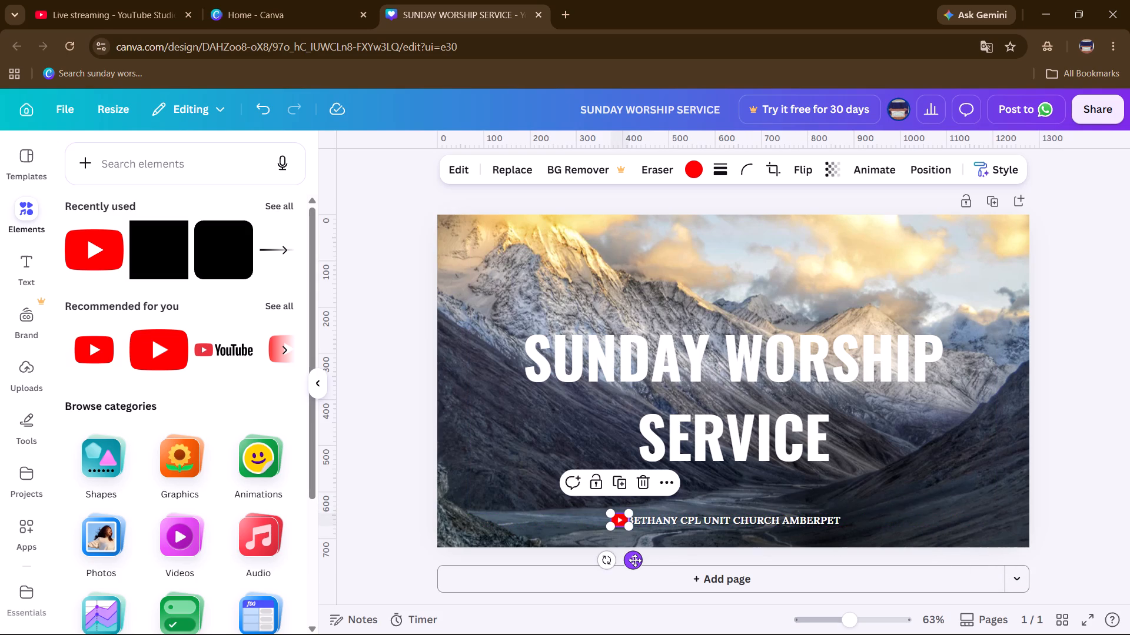
click(619, 517)
key(Left)
click(619, 517)
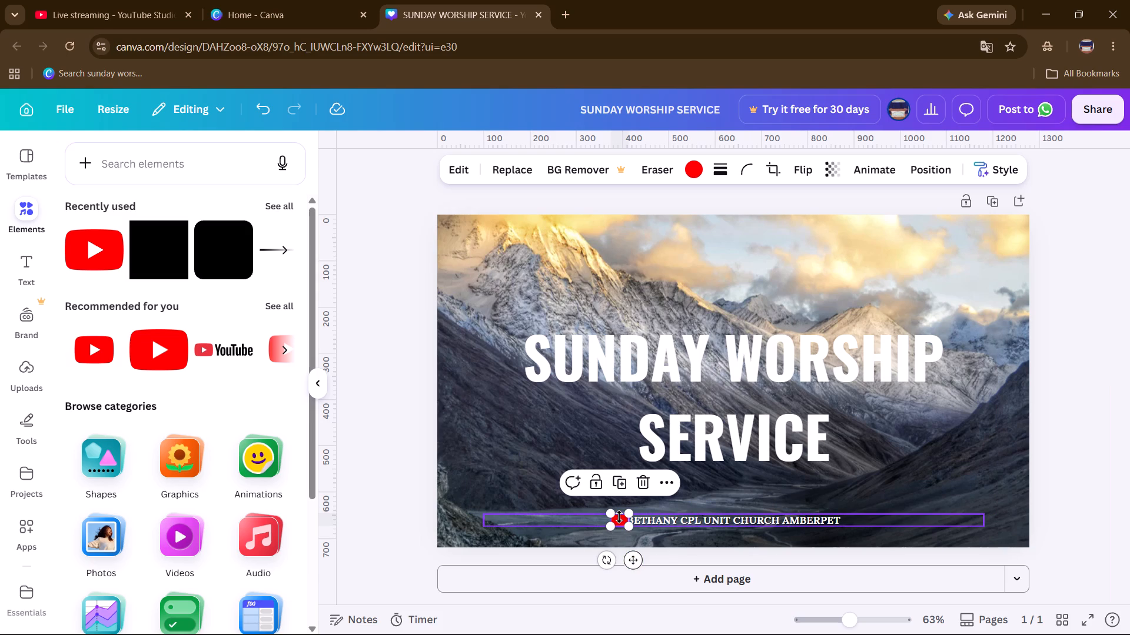
key(Left)
key(Left)
click(633, 559)
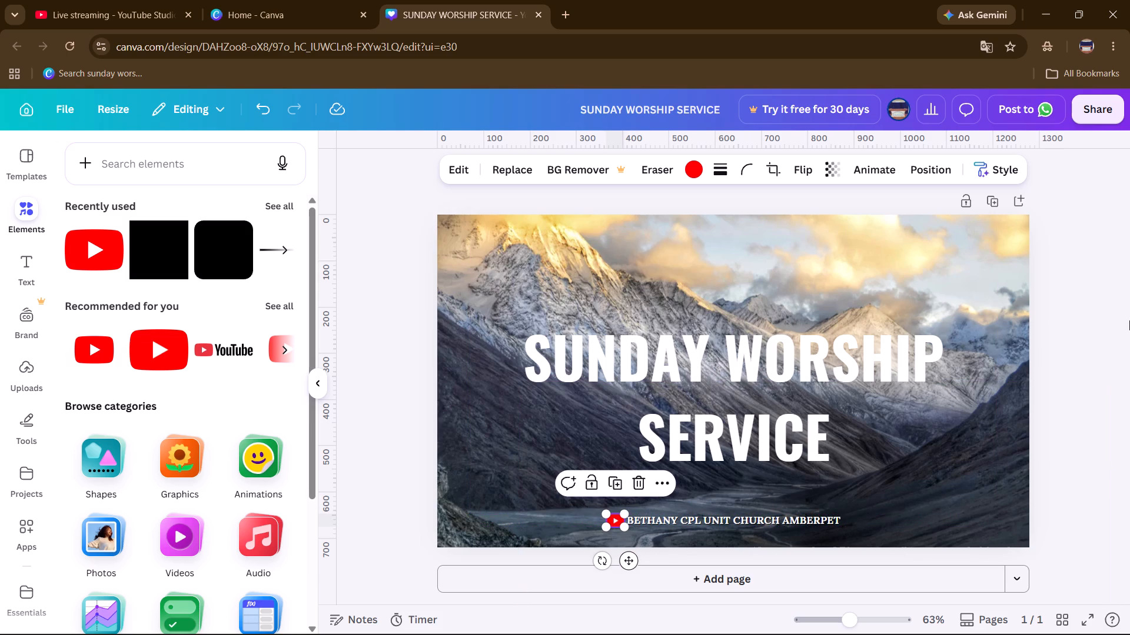
click(1074, 380)
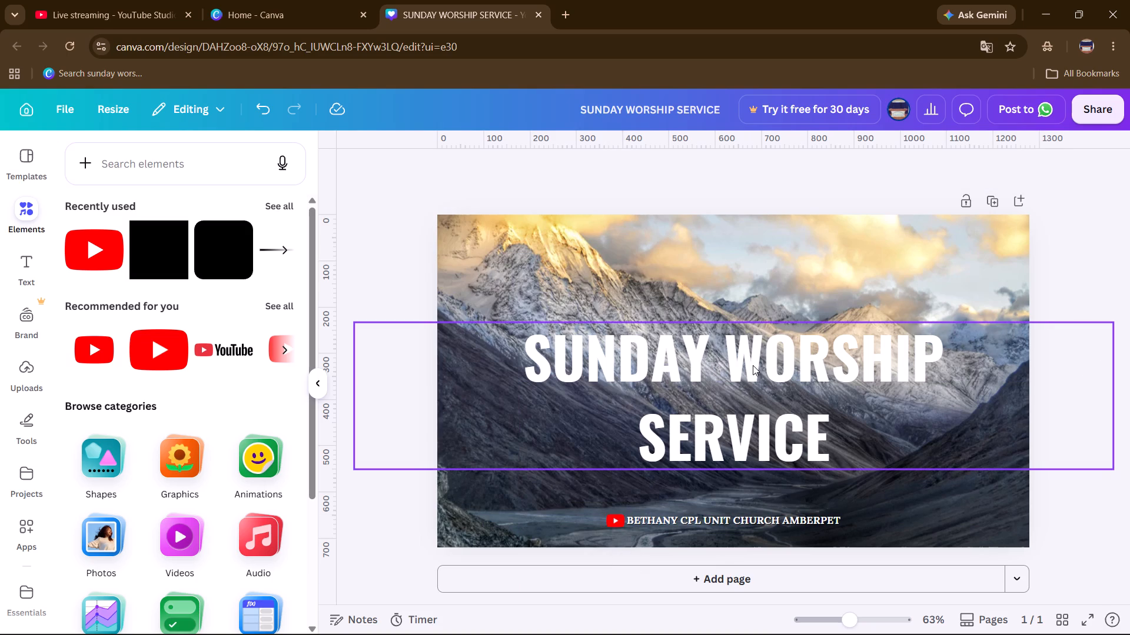
Move the church name text slightly to the right and down, nearer the thumbnail's bottom edge and clear of the YouTube logo.
click(25, 379)
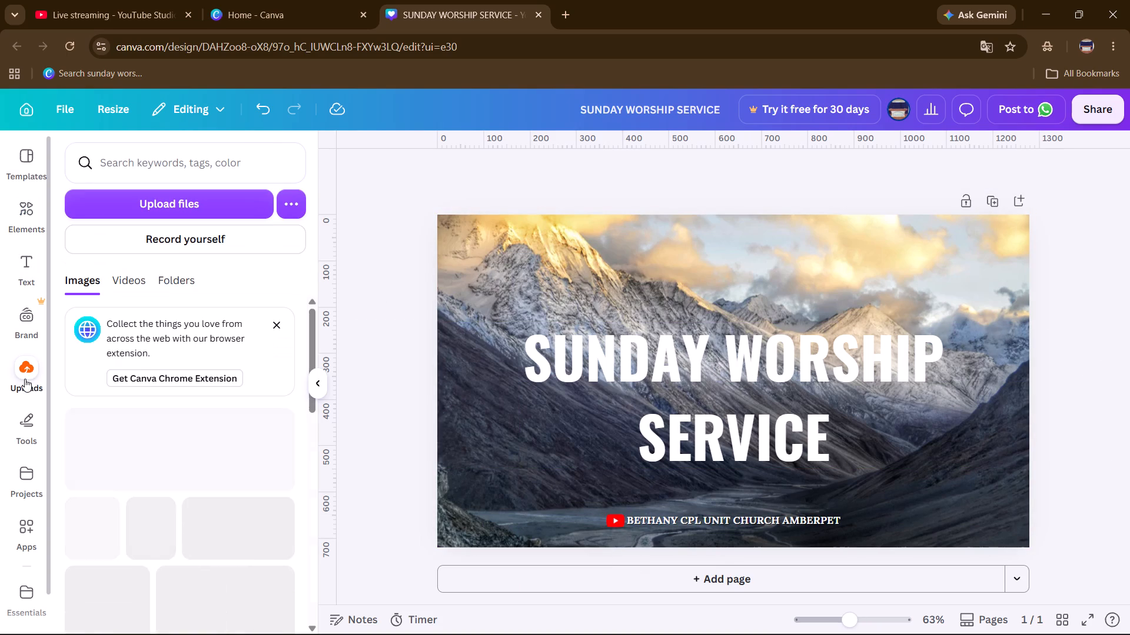
click(680, 519)
key(Right)
key(Right)
key(Right)
key(Right)
key(Right)
key(Right)
key(Right)
key(Right)
key(Right)
key(Right)
key(Right)
key(Right)
key(Right)
key(Right)
key(Right)
key(Right)
key(Right)
key(Right)
key(Right)
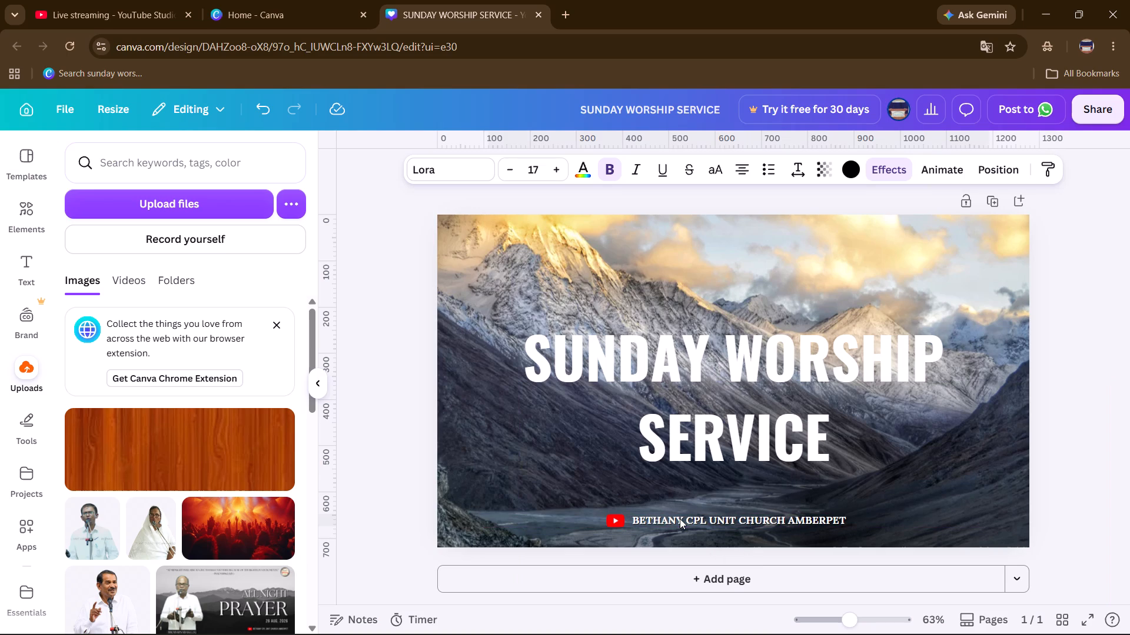
key(Right)
key(Right)
key(Right)
key(Right)
key(Right)
key(Right)
key(Right)
key(Down)
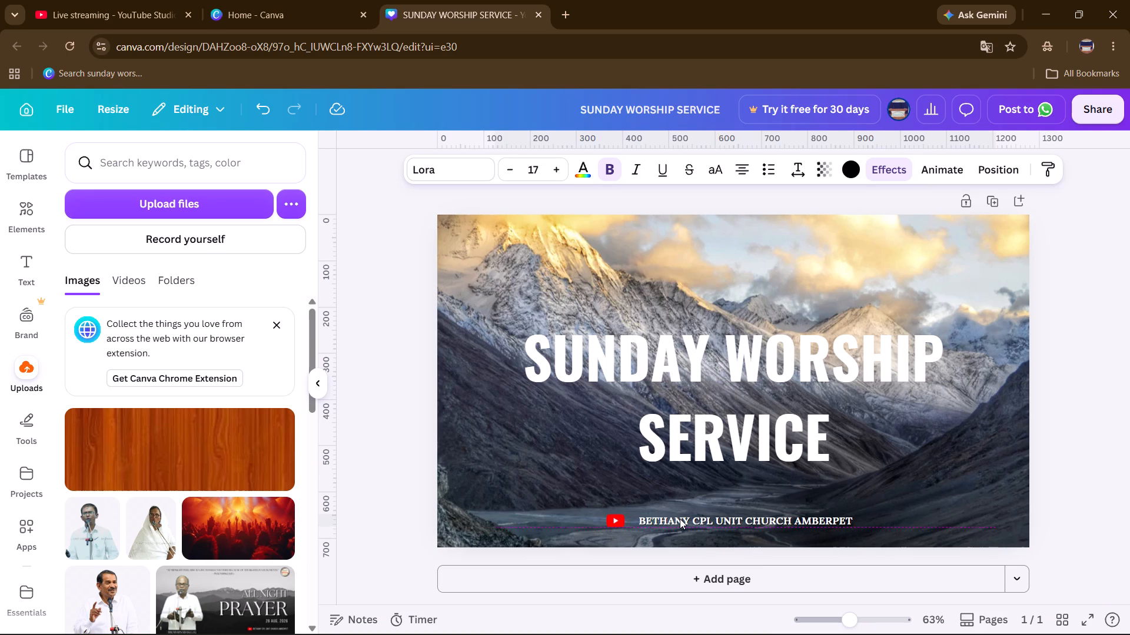
key(Down)
key(Down)
key(Down)
key(Down)
key(Down)
key(Down)
key(Down)
key(Down)
key(Down)
key(Down)
key(Down)
key(Down)
key(Down)
key(Down)
key(Down)
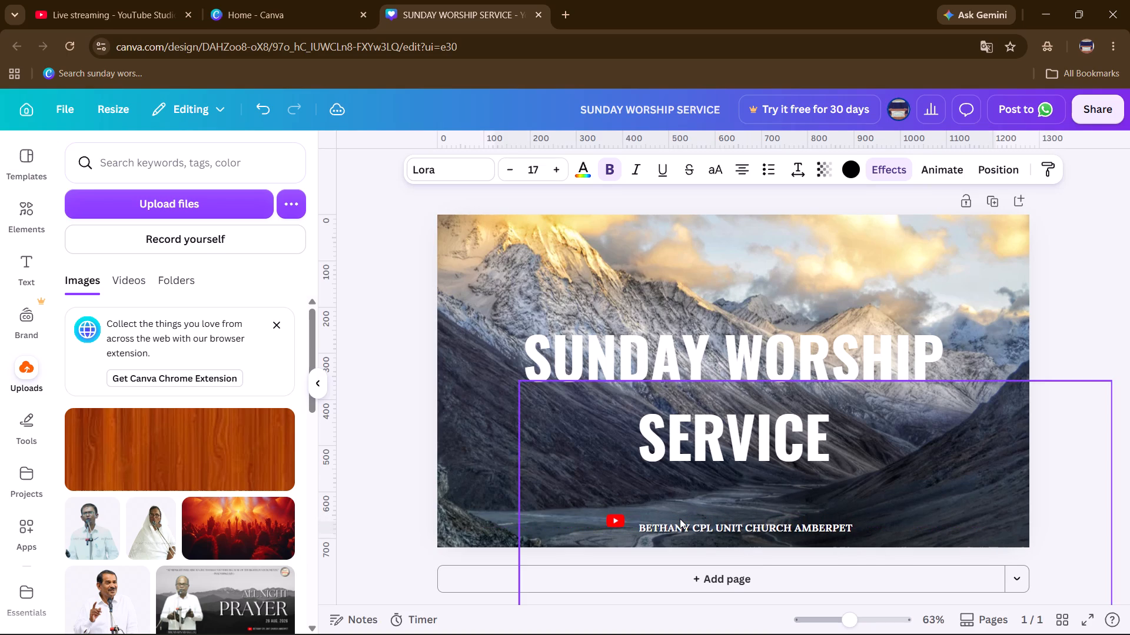
key(Down)
key(Down)
key(Down)
key(Down)
key(Down)
key(Down)
key(Down)
key(Down)
key(Down)
key(Up)
key(Up)
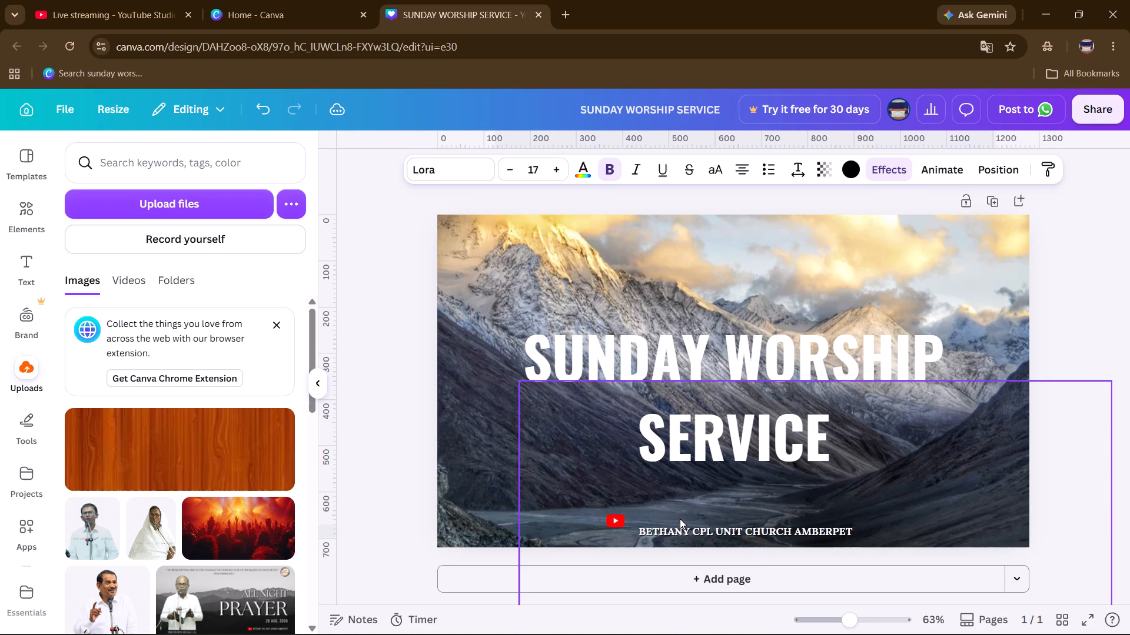
key(Up)
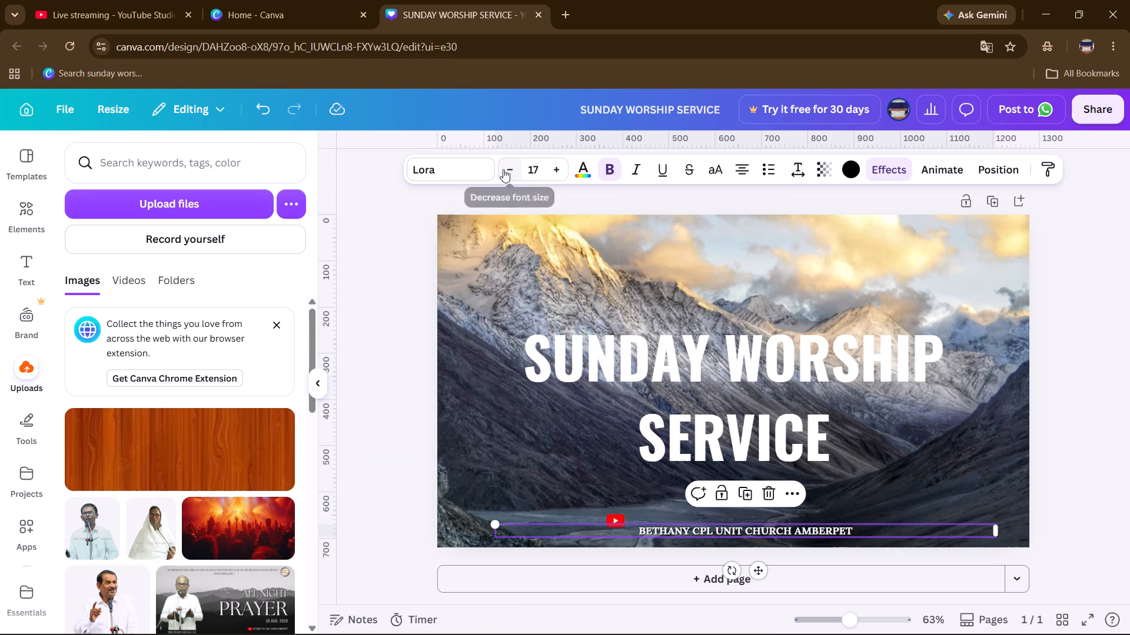
Reduce the church name text to font size 13.
click(504, 171)
triple_click(504, 171)
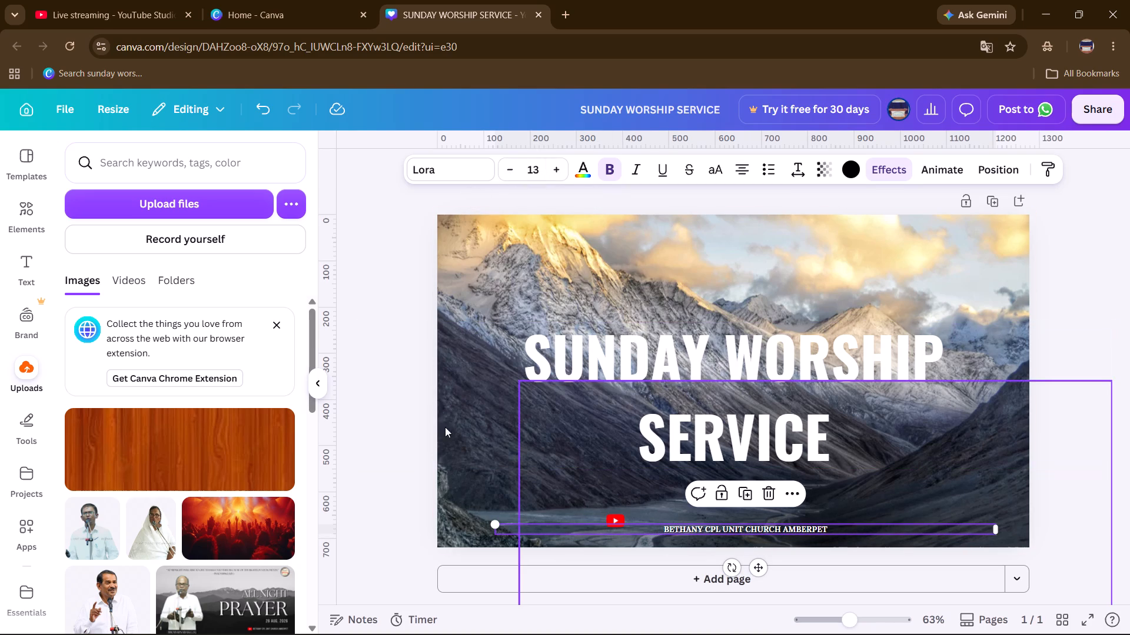
click(380, 437)
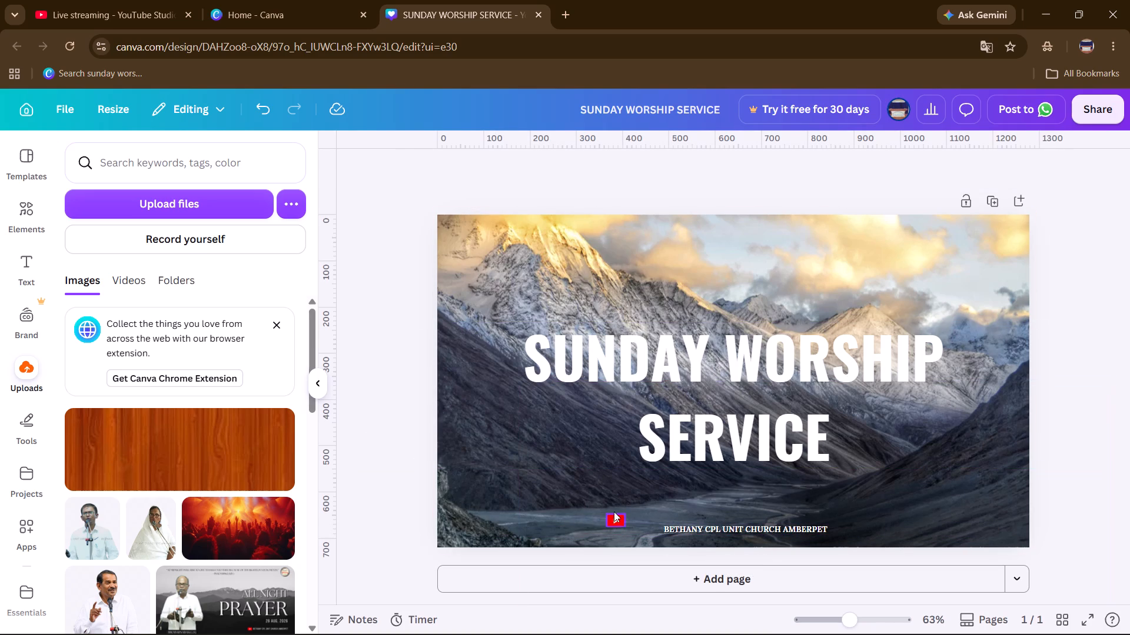
Move the YouTube logo down and right so it sits level with the church name, just before BETHANY.
click(618, 520)
key(Down)
key(Down)
key(Down)
key(Down)
key(Down)
key(Down)
key(Down)
key(Down)
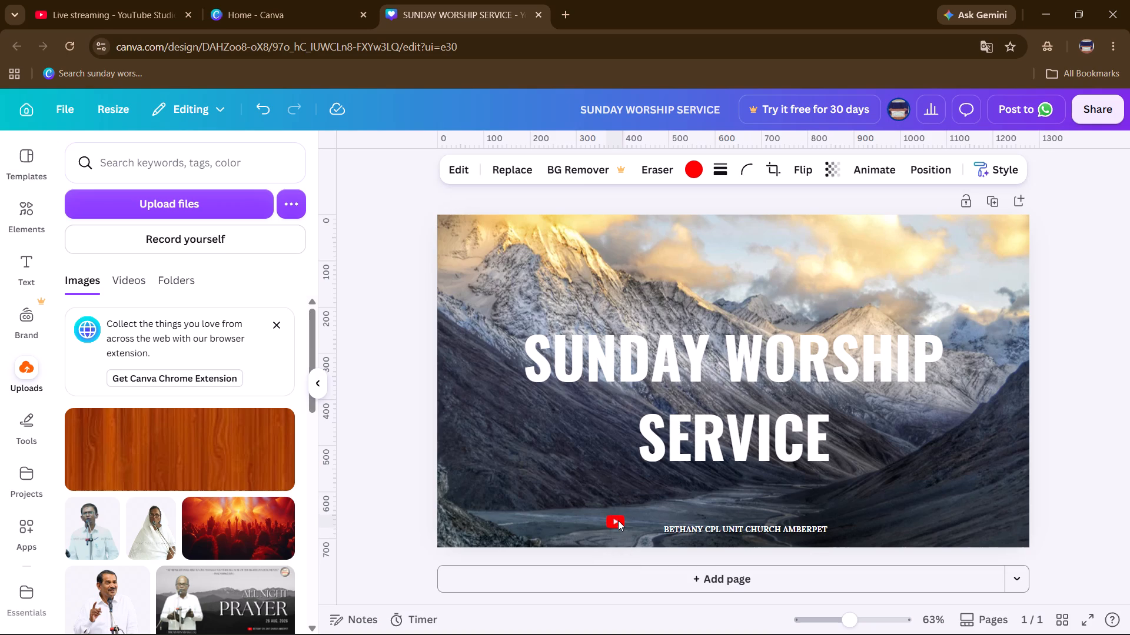
key(Down)
key(Down)
key(Down)
key(Down)
key(Down)
key(Down)
key(Down)
key(Down)
key(Down)
key(Down)
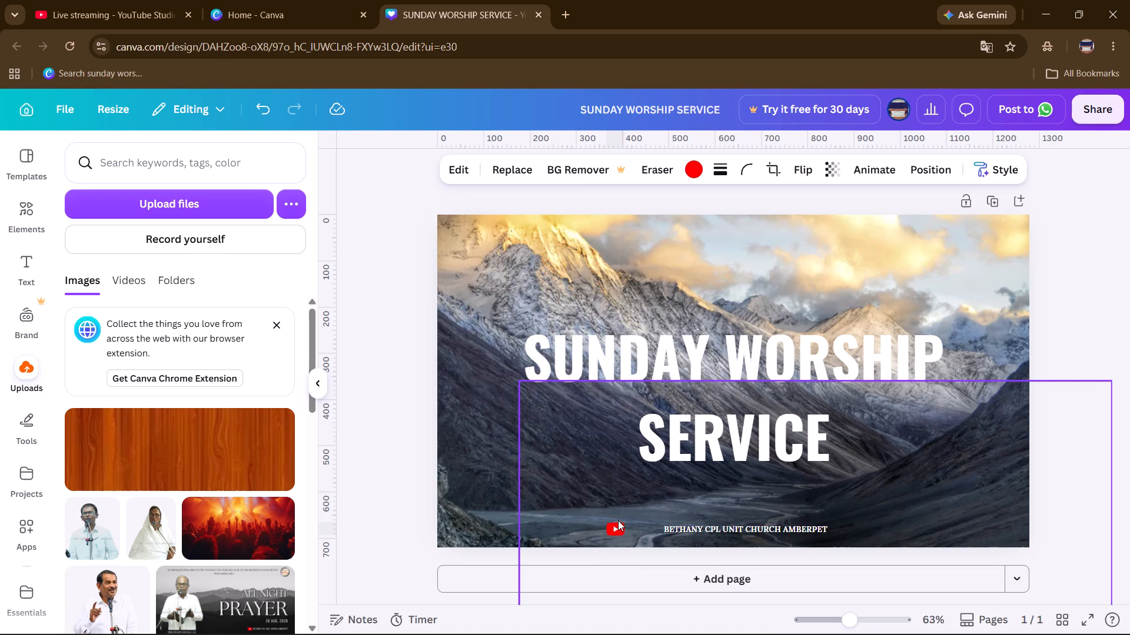
key(Down)
key(Down)
key(Right)
key(Right)
key(Right)
key(Right)
key(Right)
key(Right)
key(Right)
key(Right)
key(Right)
key(Right)
key(Right)
key(Right)
key(Right)
key(Right)
key(Right)
key(Right)
key(Right)
key(Right)
key(Right)
key(Right)
key(Up)
key(Up)
key(Up)
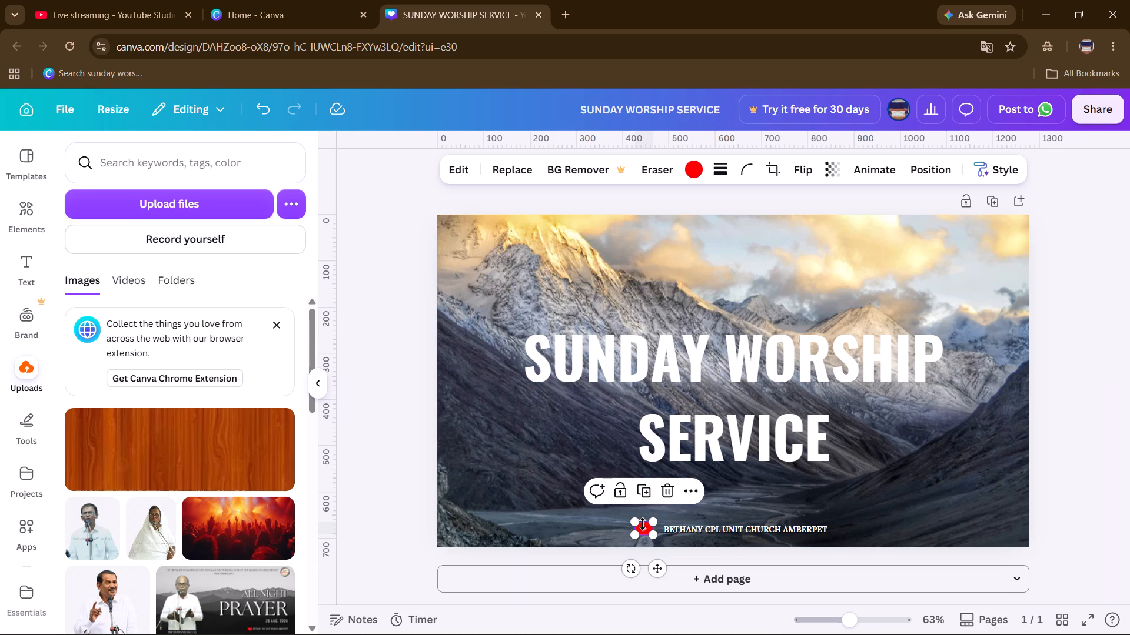
Shrink the YouTube logo to about 31 by 22 to suit the smaller church name, keeping it beside the text.
drag(633, 525, 638, 527)
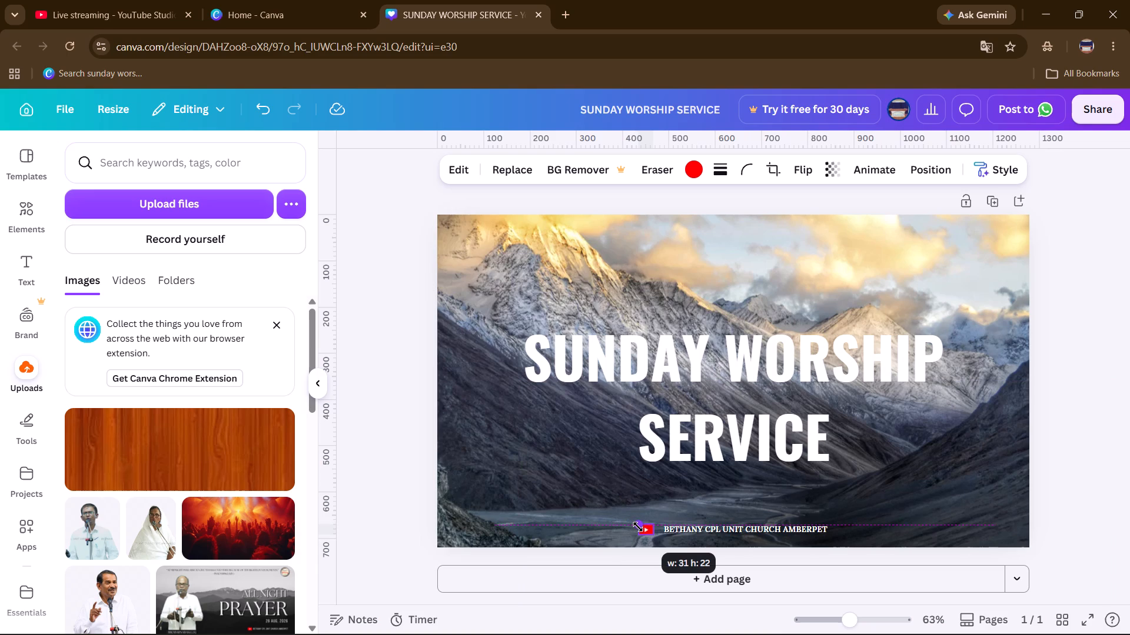
drag(638, 527, 642, 528)
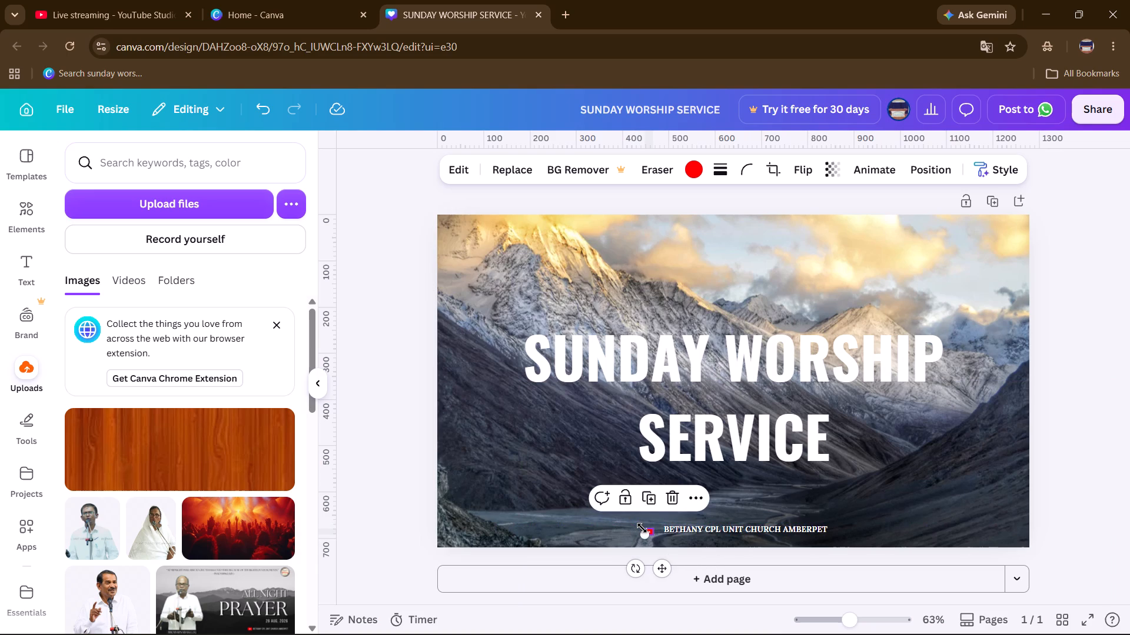
key(Right)
key(Right)
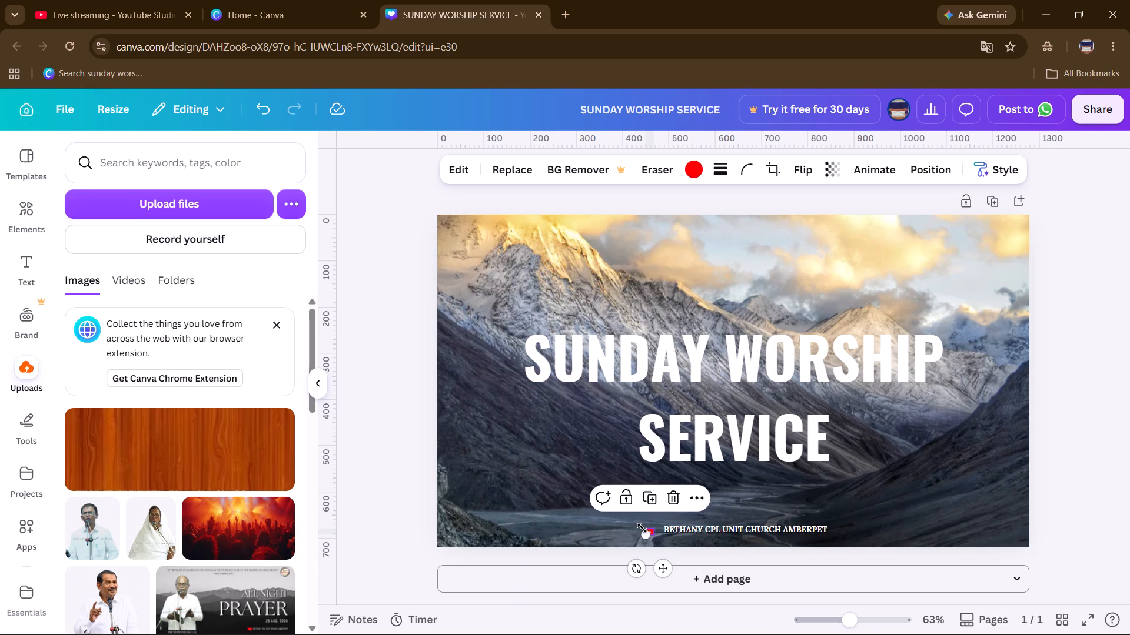
click(642, 528)
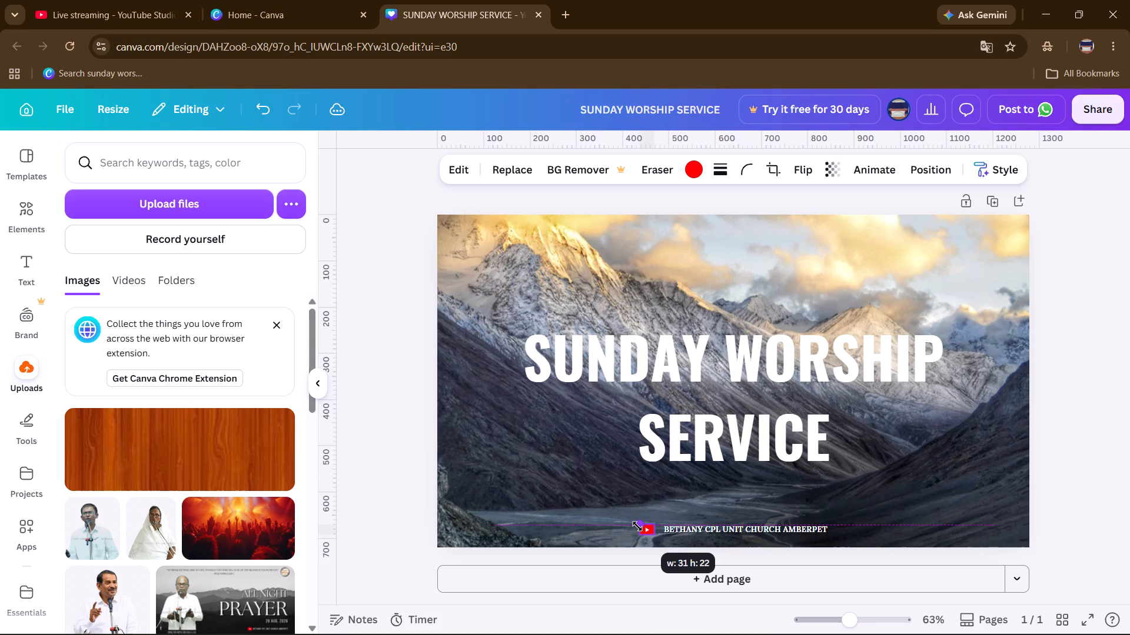
click(379, 438)
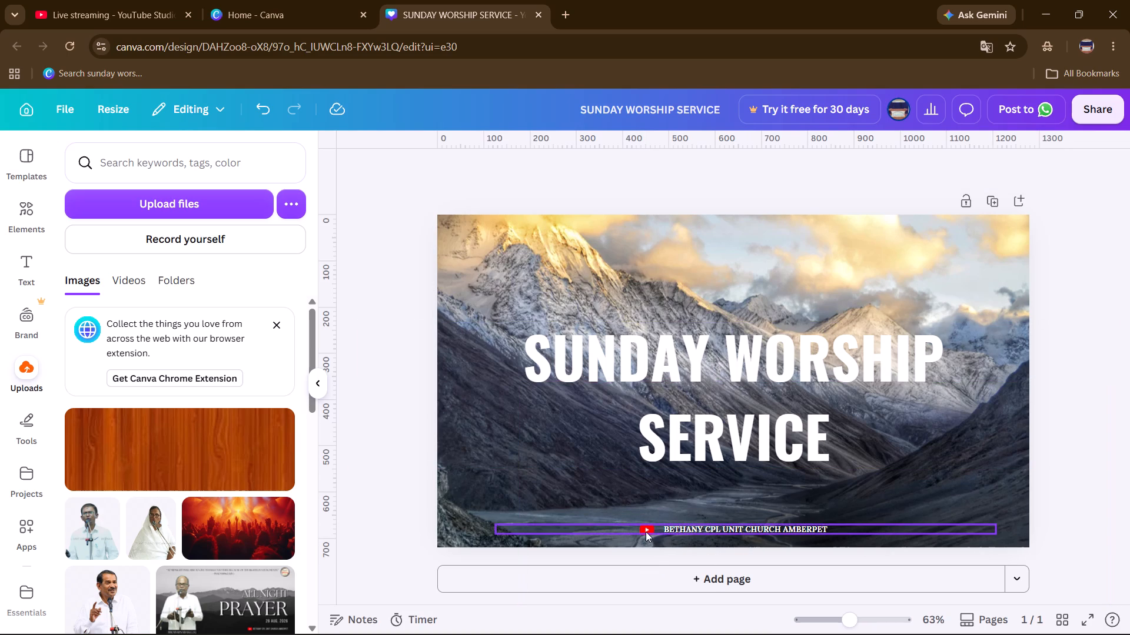
click(398, 482)
Nudge the church name left to close the gap to the YouTube logo, and slightly down to align with it.
click(708, 526)
key(Left)
key(Left)
key(Left)
key(Left)
key(Left)
key(Left)
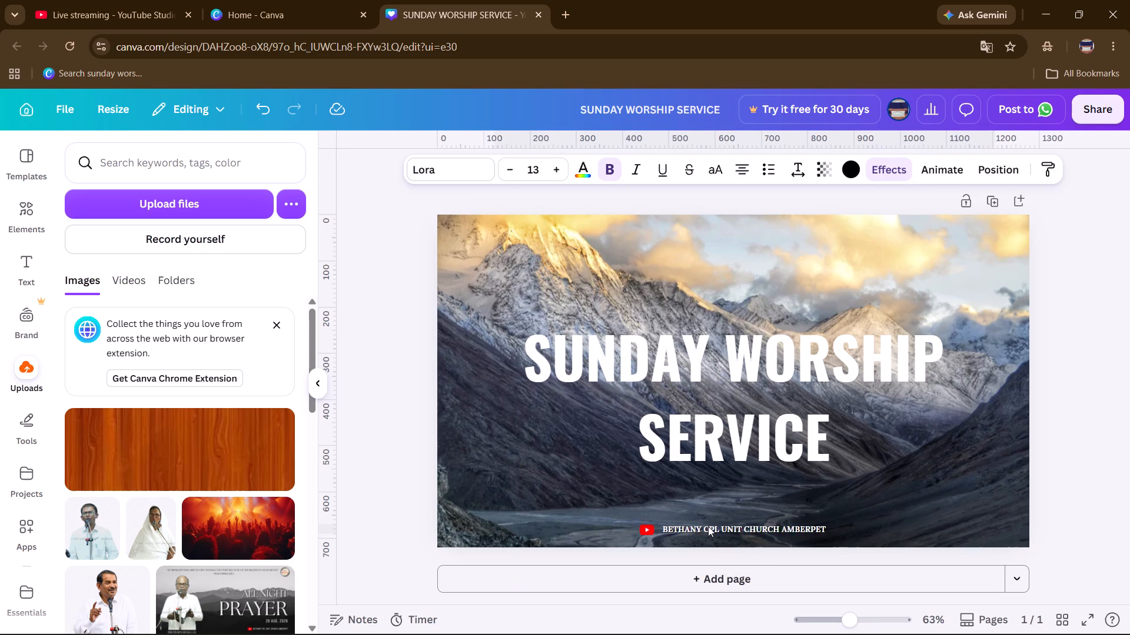
key(Left)
key(Left)
key(Down)
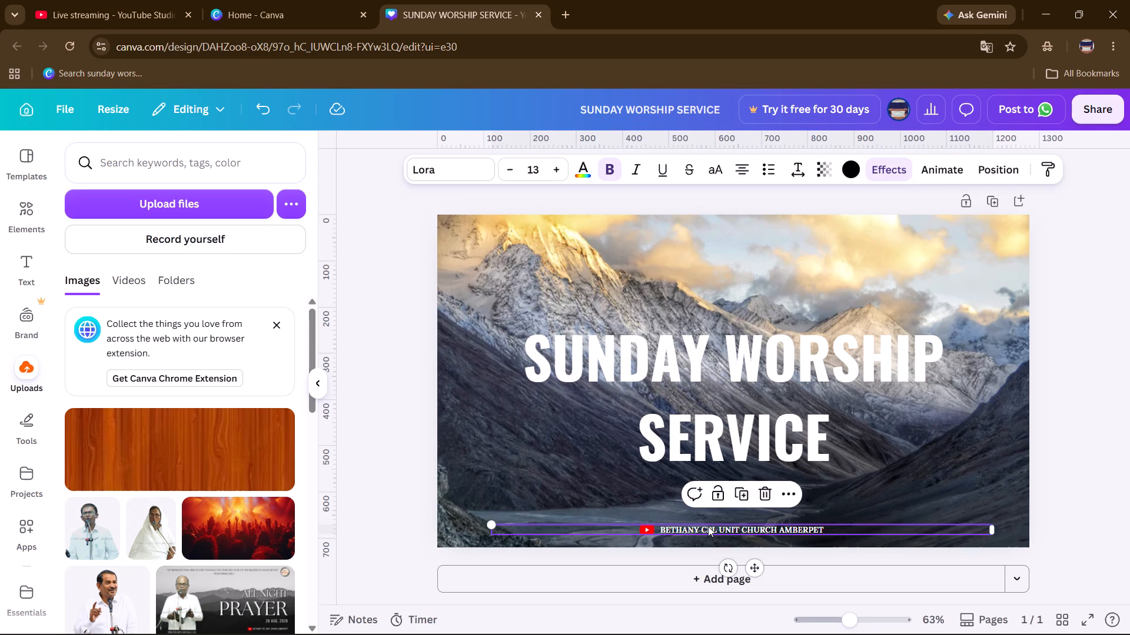
key(Up)
key(Down)
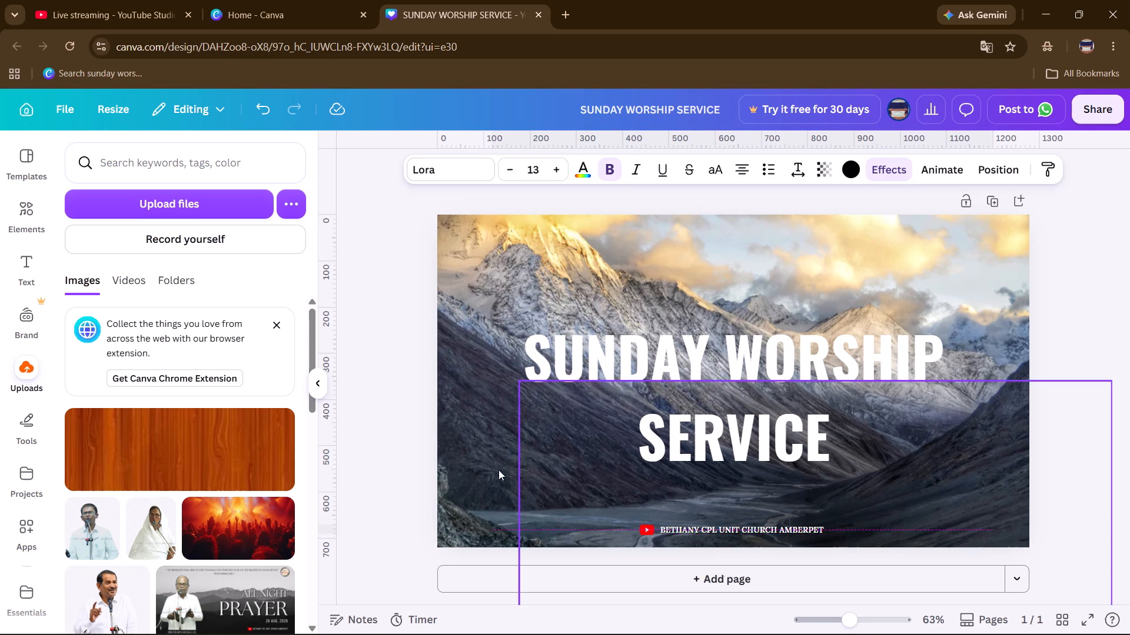
click(389, 443)
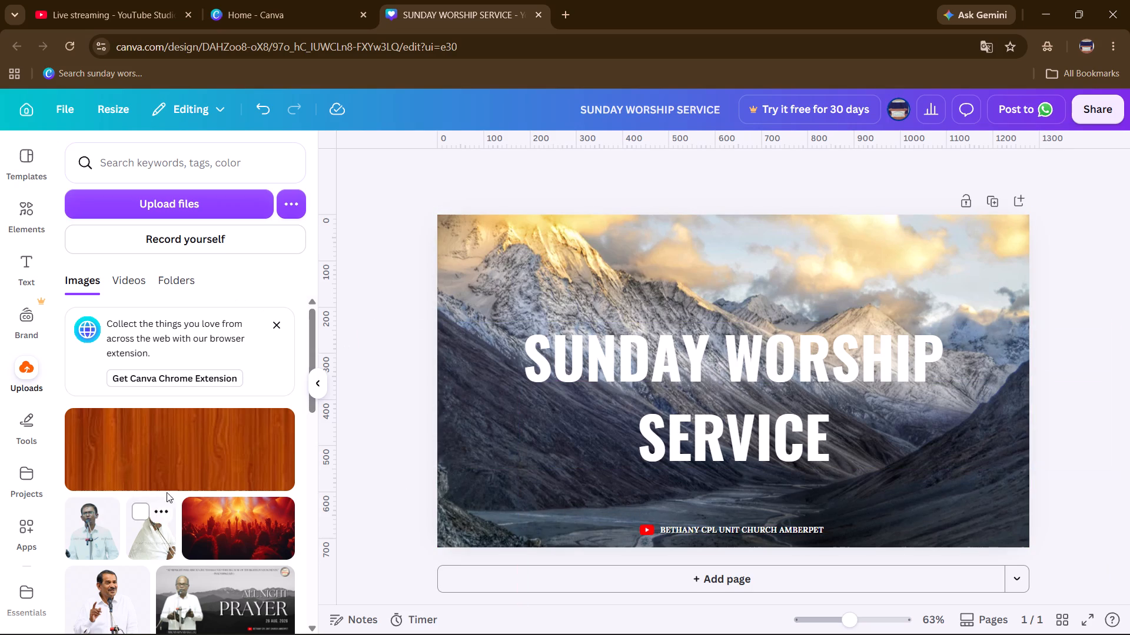
Add the uploaded cutout of the man in a white shirt pointing at a microphone, and place it in the thumbnail's bottom-left corner.
scroll(199, 517, down, 5)
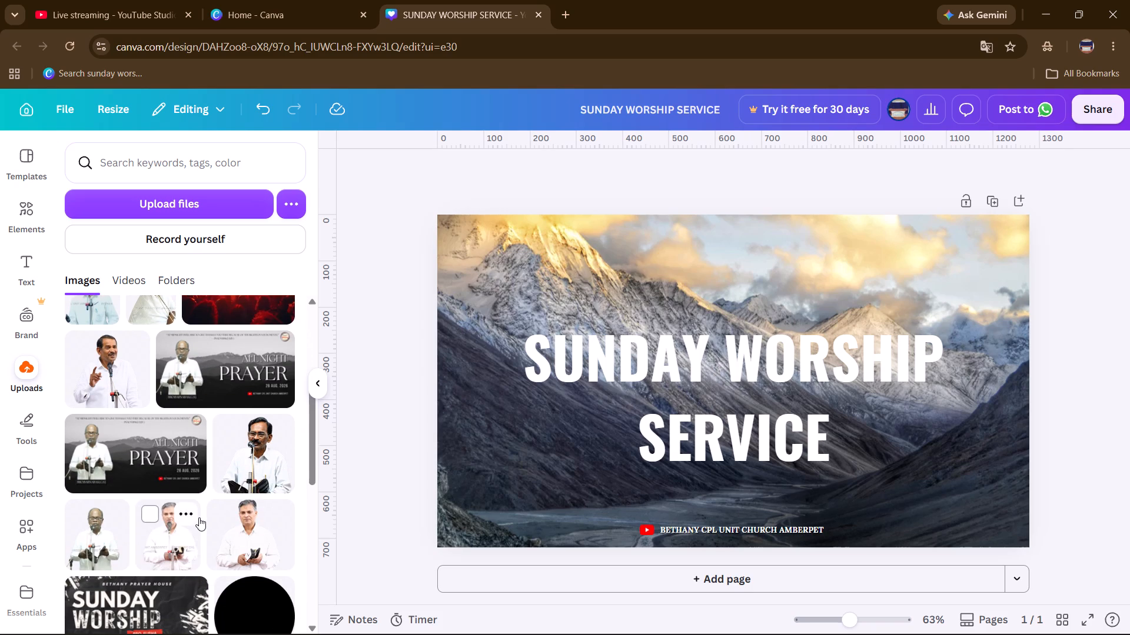
click(100, 371)
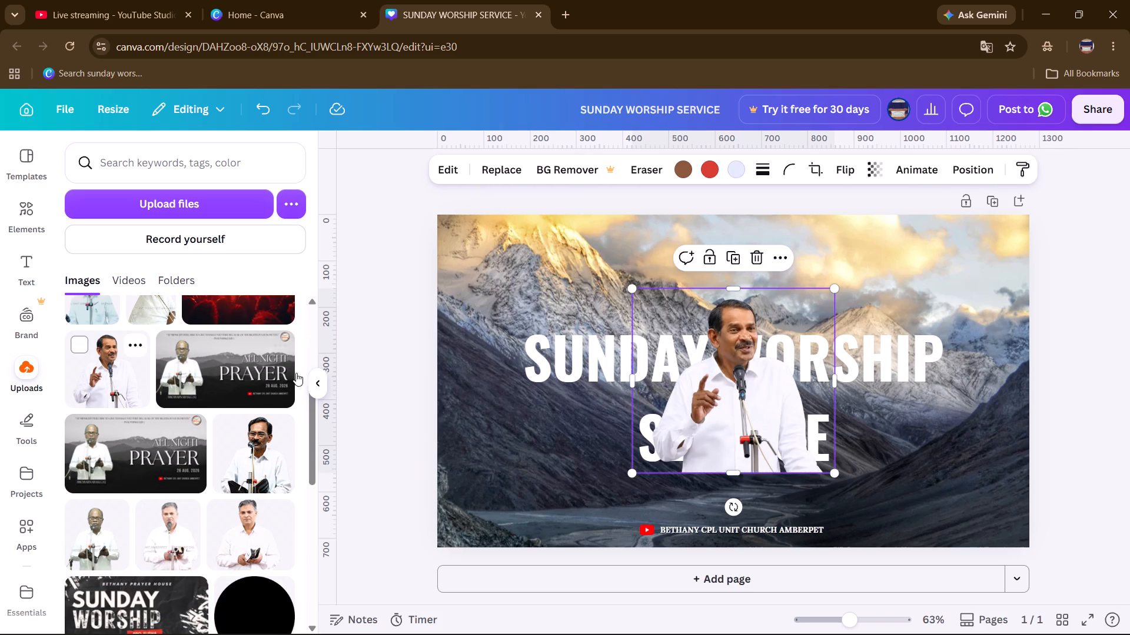
drag(741, 406, 547, 401)
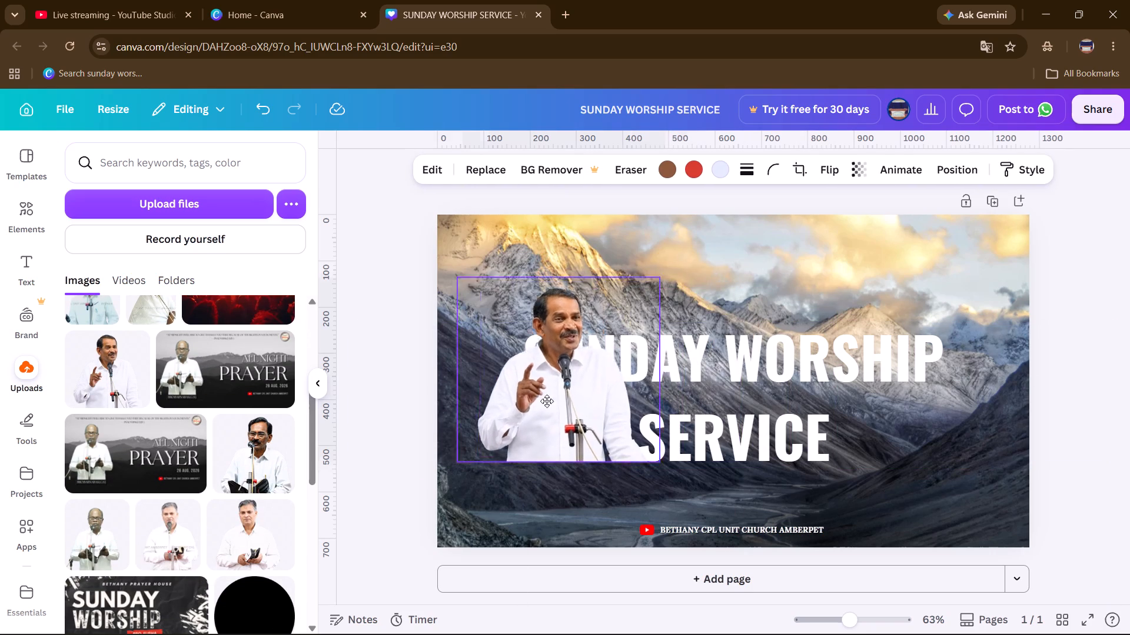
drag(547, 401, 489, 467)
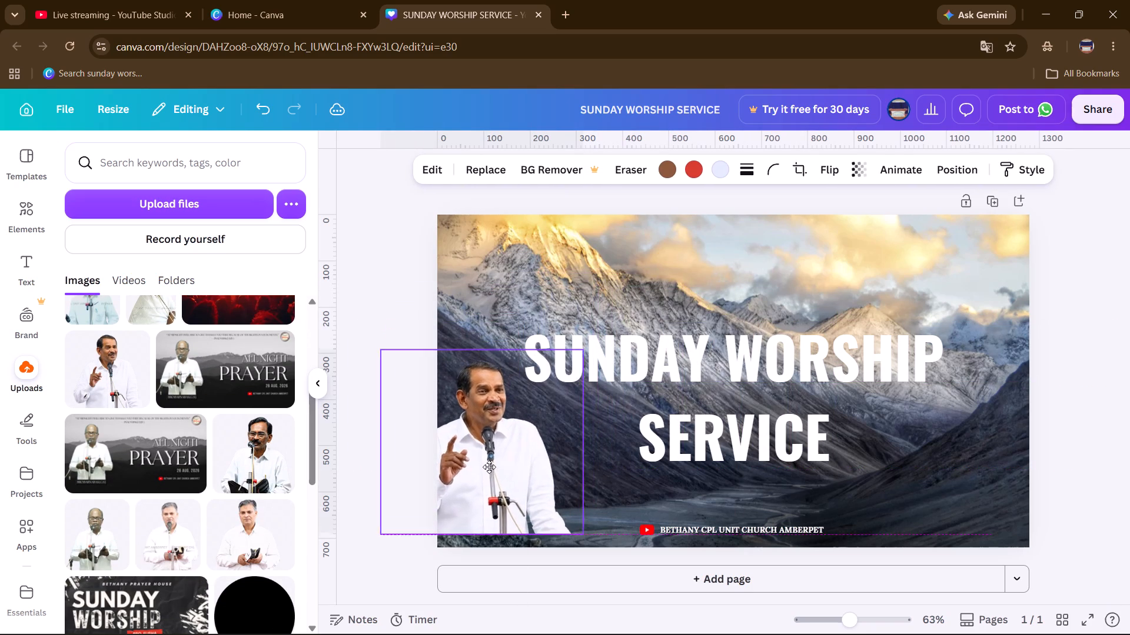
drag(489, 467, 487, 484)
Find the uploaded photo of a dark cross against an orange sunset sky and add it to the thumbnail.
scroll(128, 553, down, 1)
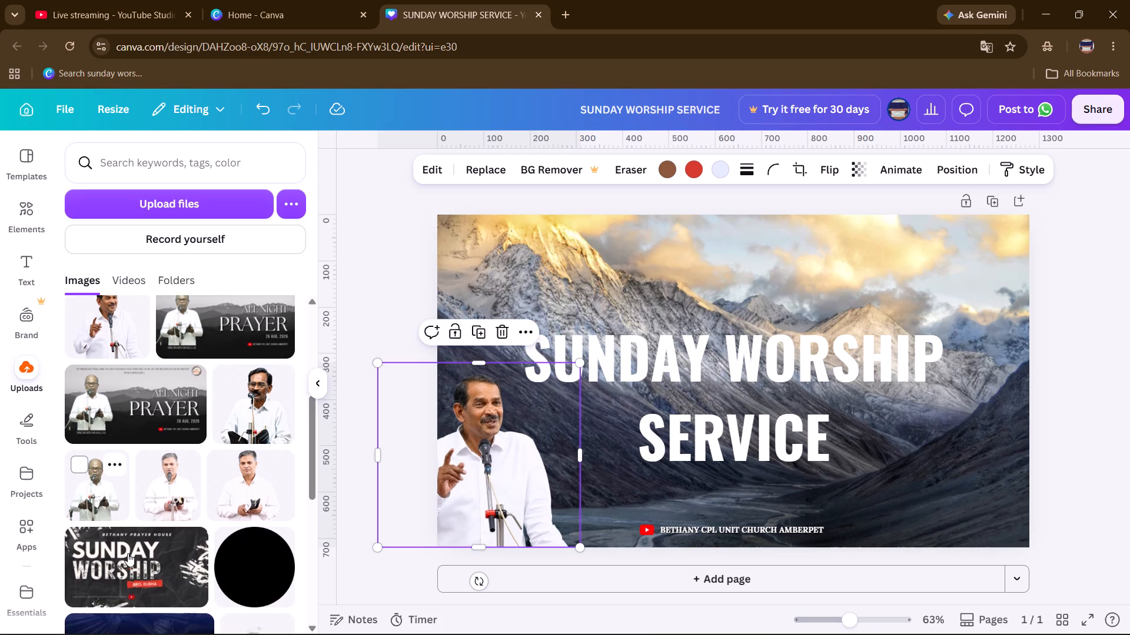
scroll(128, 553, down, 6)
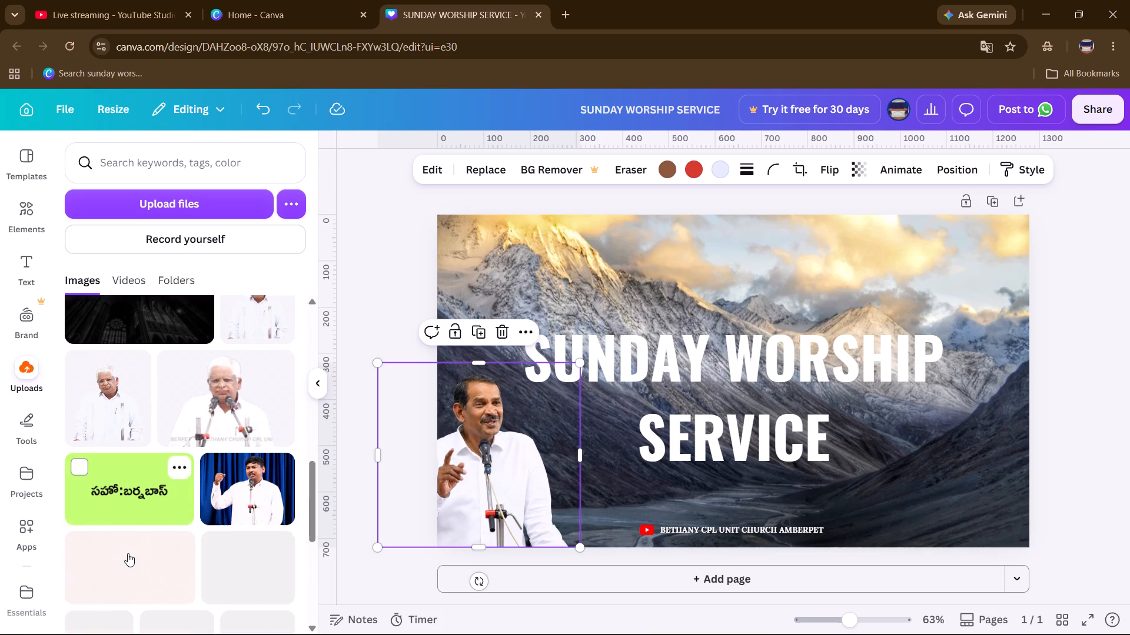
scroll(128, 553, down, 3)
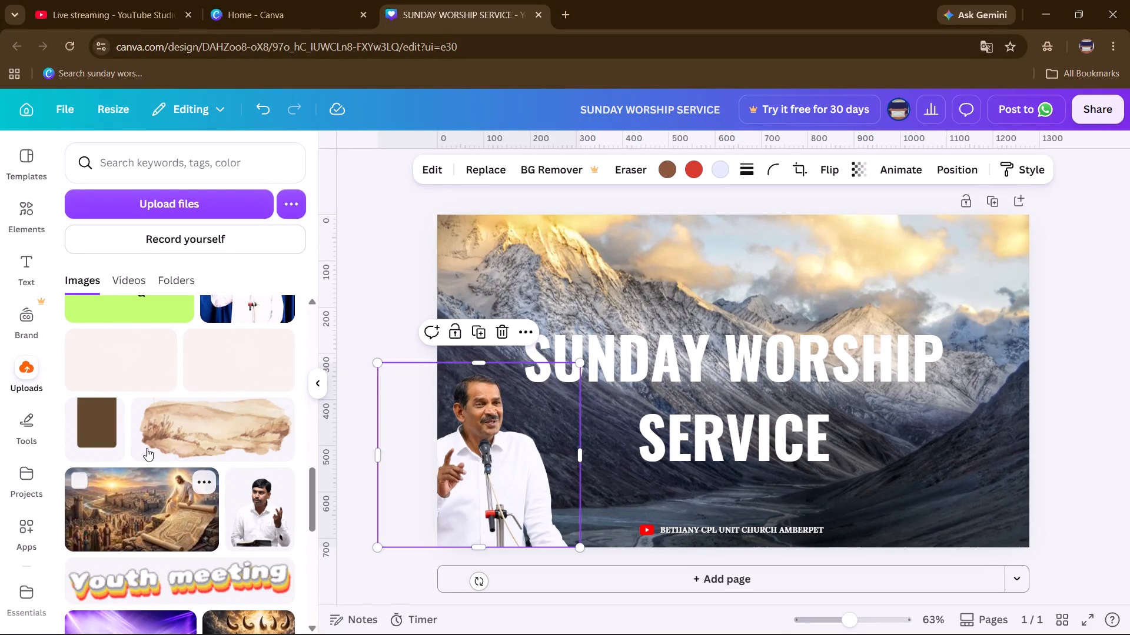
scroll(180, 551, down, 5)
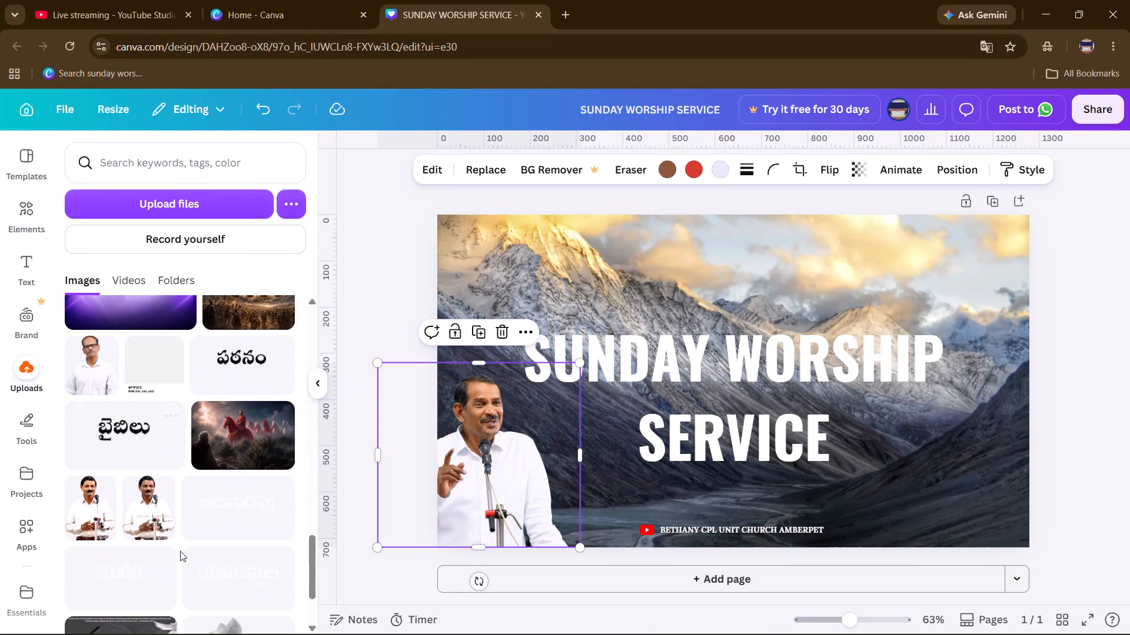
scroll(180, 551, right, 3)
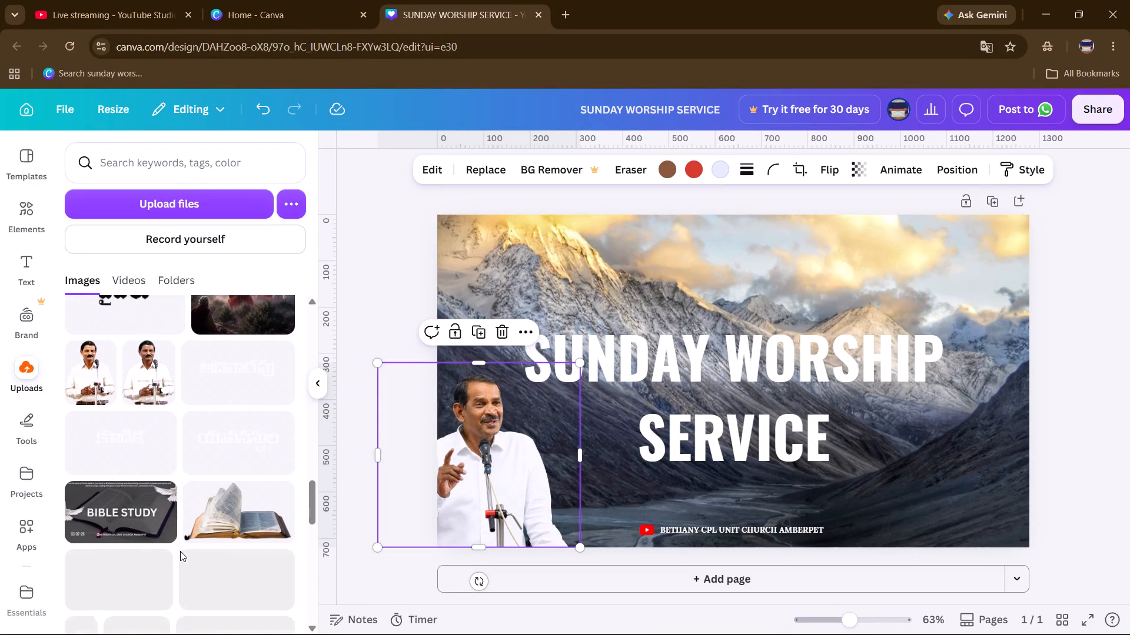
scroll(180, 551, right, 6)
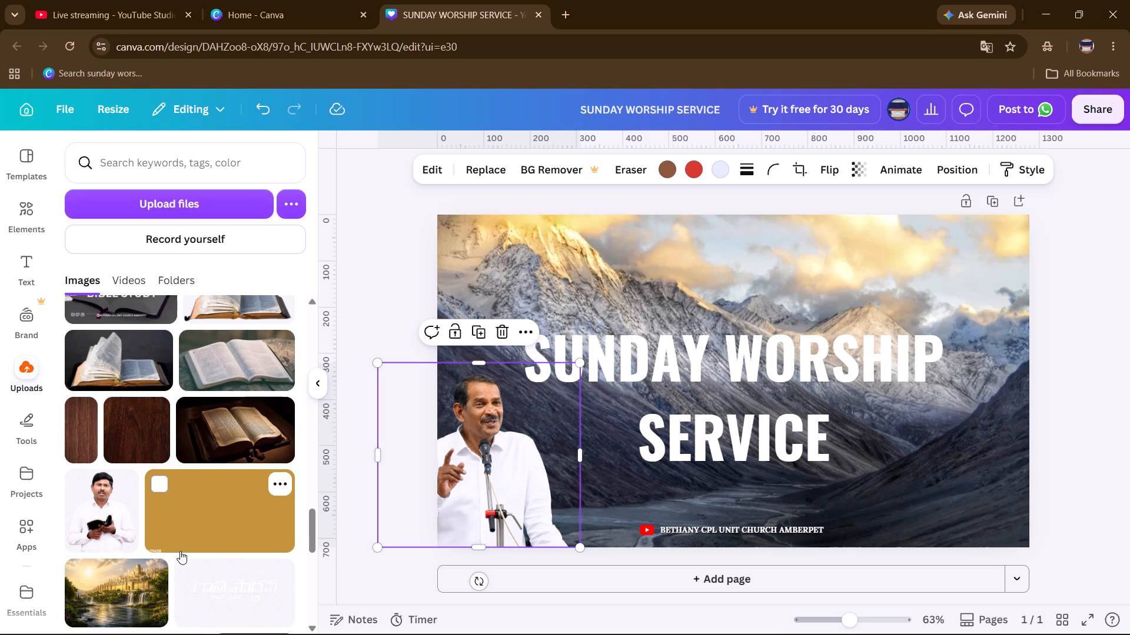
scroll(180, 551, right, 6)
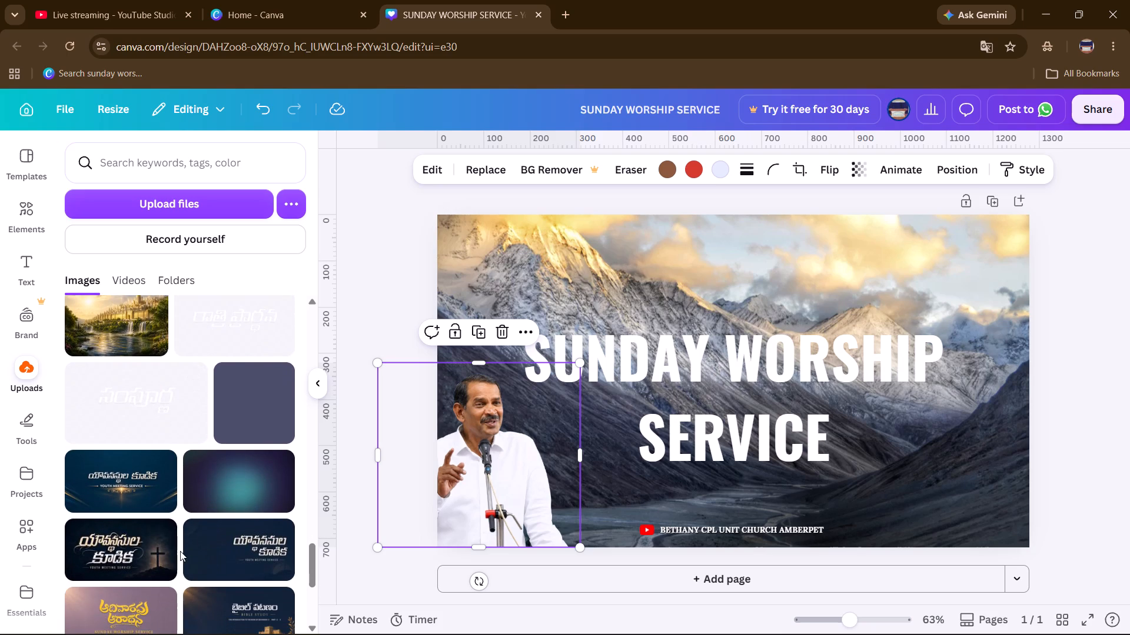
scroll(180, 551, right, 3)
scroll(180, 551, down, 2)
scroll(180, 551, right, 1)
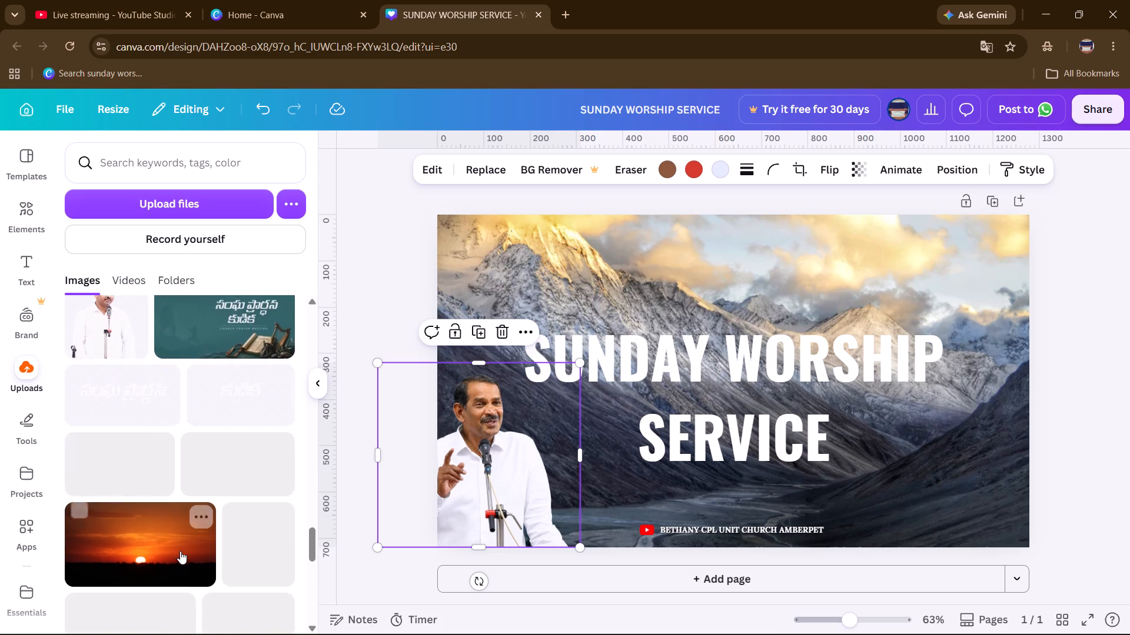
scroll(180, 551, right, 1)
scroll(180, 551, down, 5)
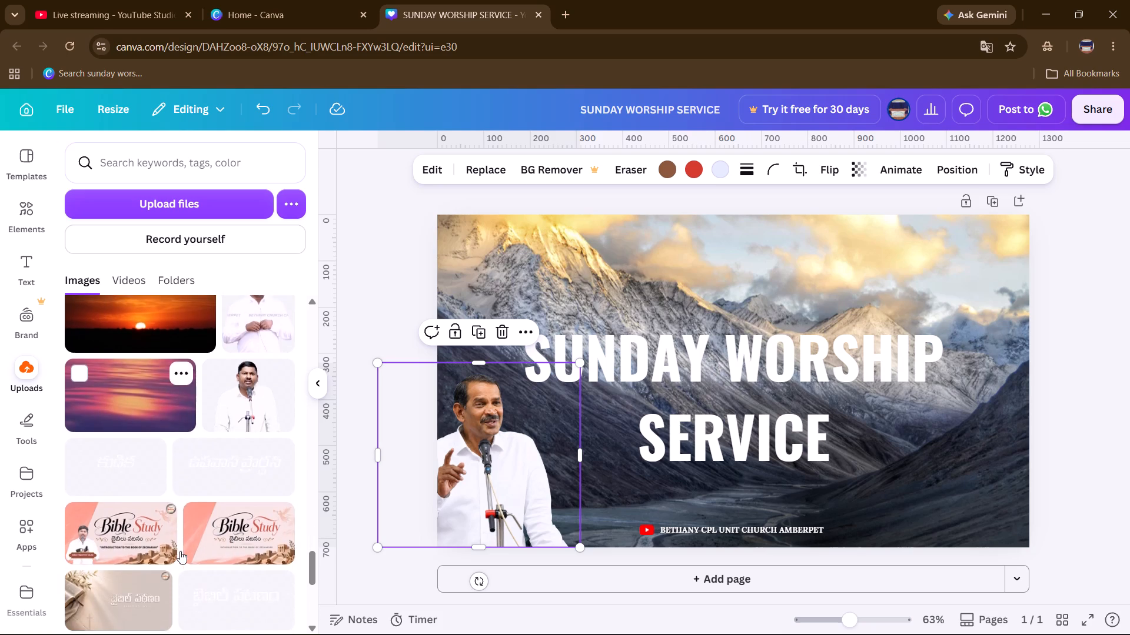
scroll(180, 551, down, 3)
scroll(180, 551, right, 7)
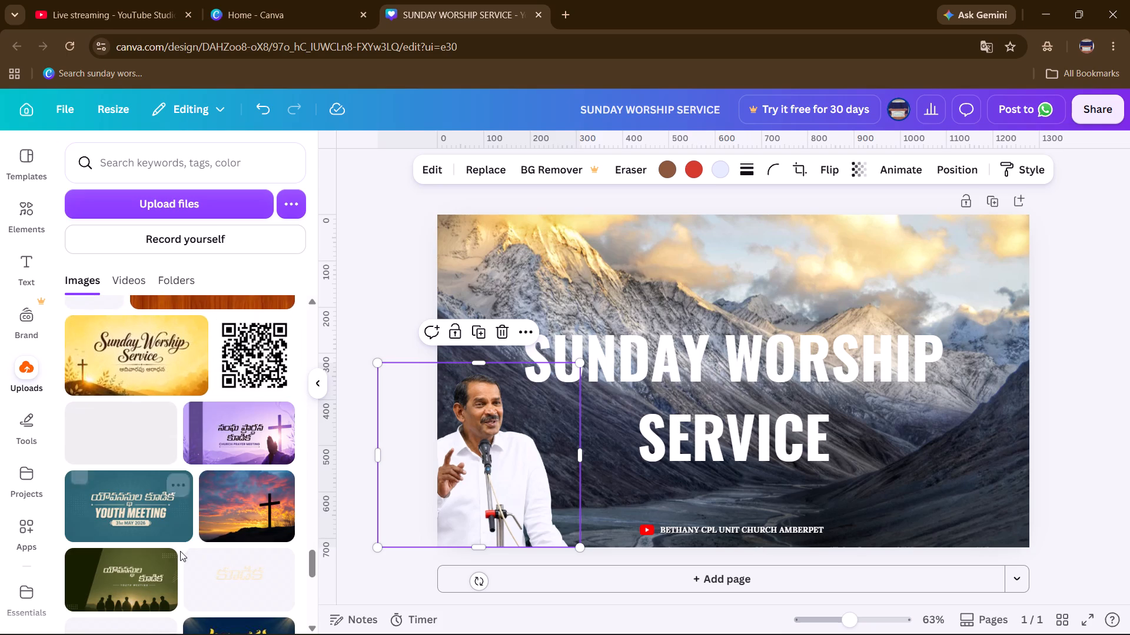
scroll(180, 551, right, 1)
scroll(180, 551, down, 2)
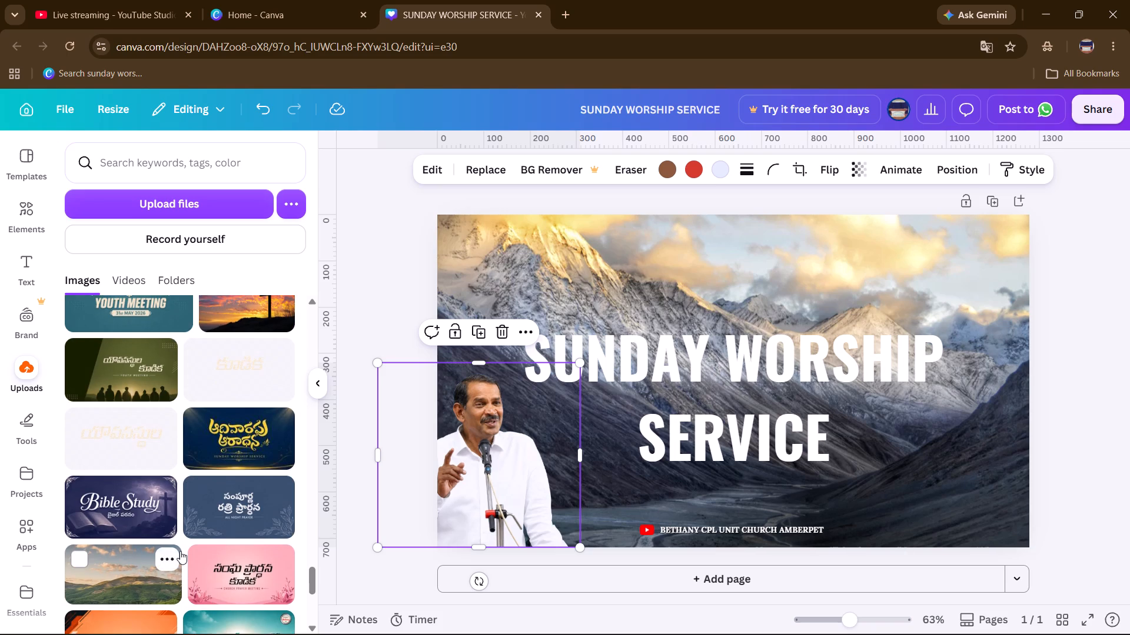
scroll(180, 551, up, 1)
scroll(180, 551, down, 5)
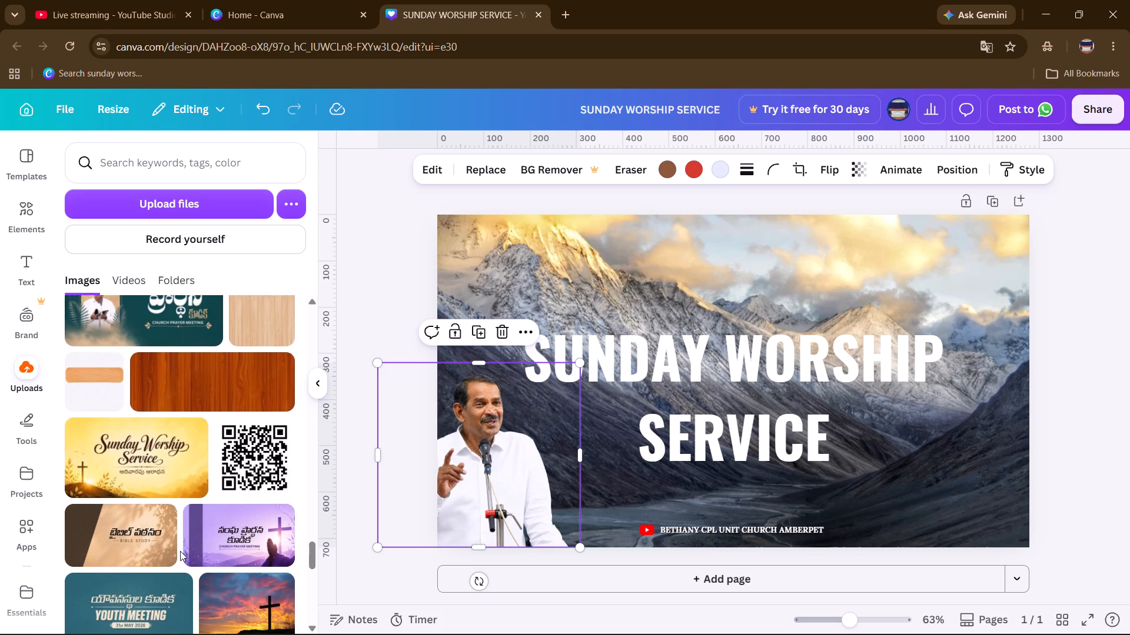
scroll(180, 551, down, 1)
click(252, 392)
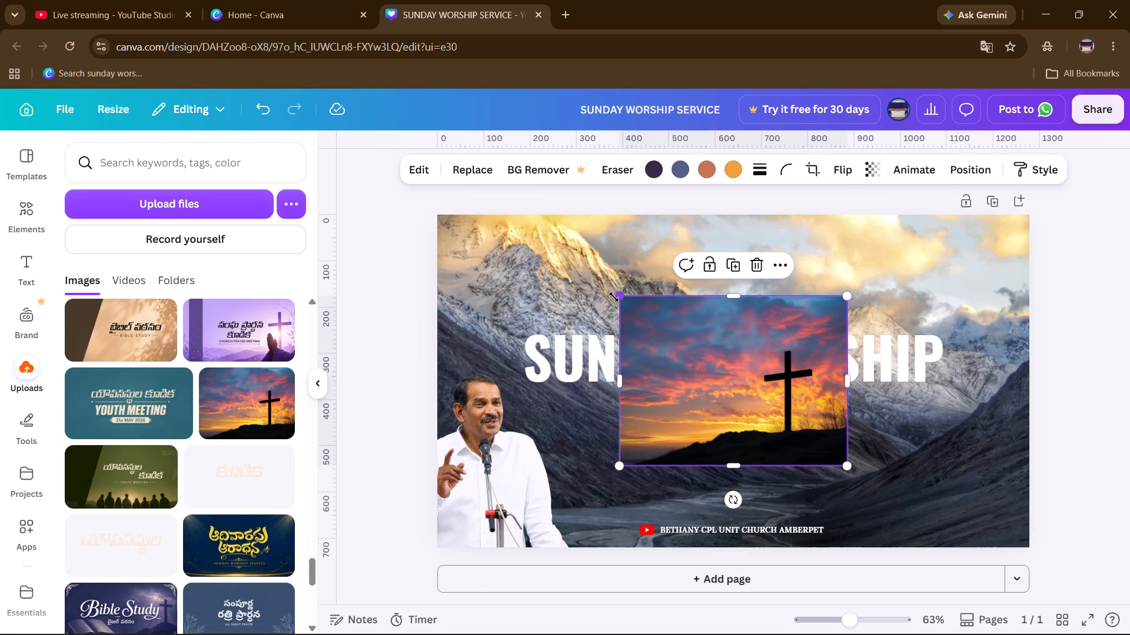
Enlarge the sunset cross photo to about 955 by 712, nearly the full height of the thumbnail and reaching its bottom edge.
drag(620, 298, 410, 267)
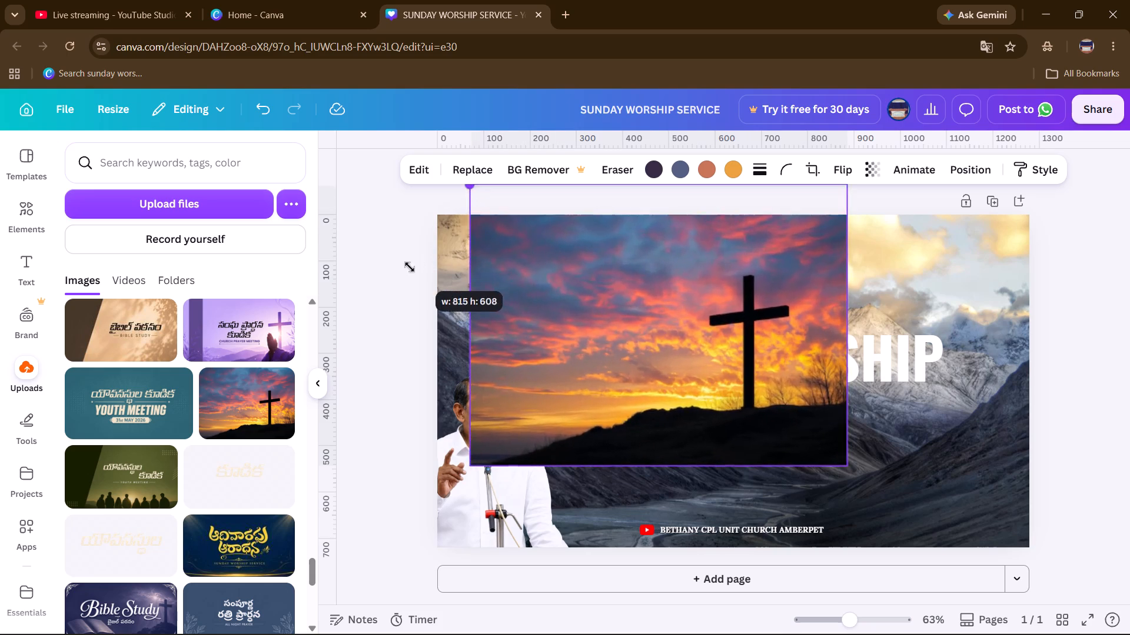
drag(410, 267, 458, 314)
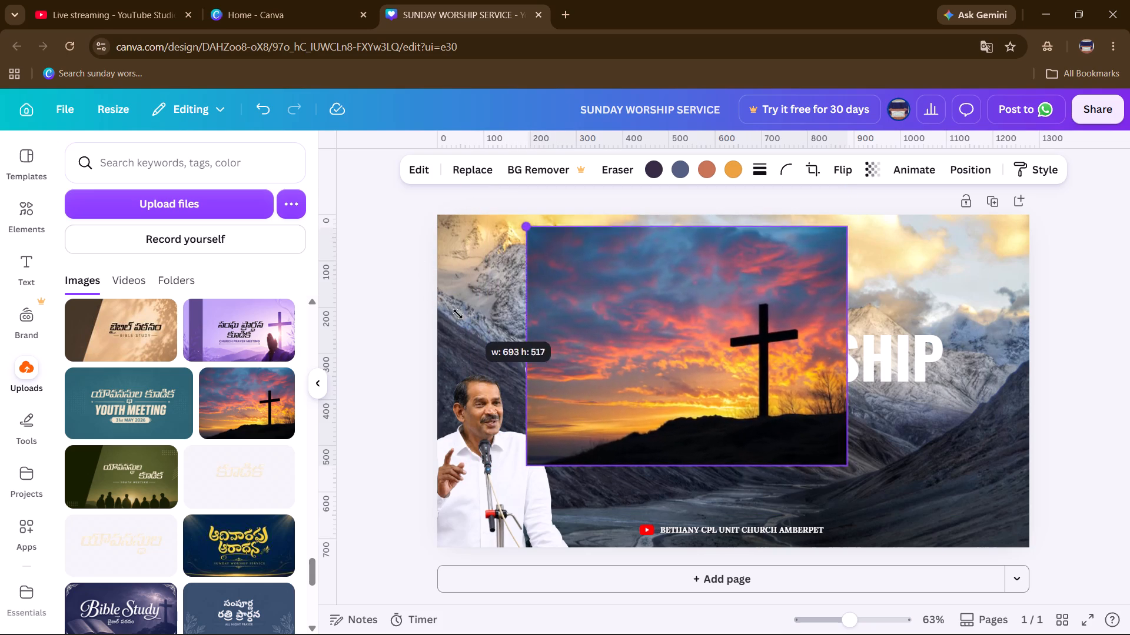
drag(458, 314, 447, 311)
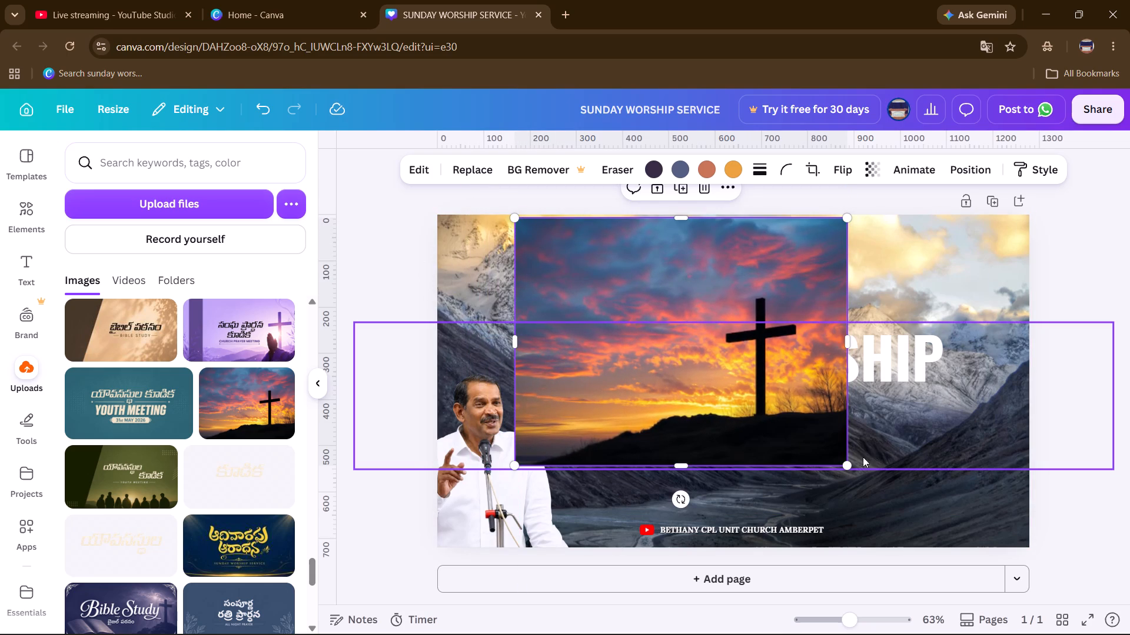
drag(846, 463, 968, 523)
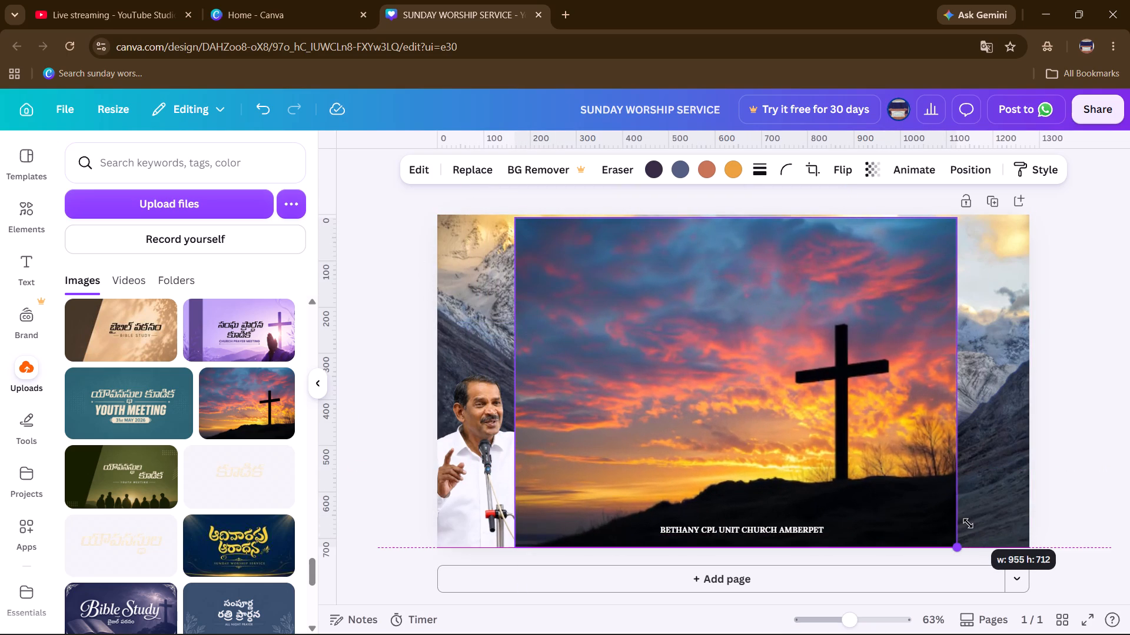
drag(968, 523, 963, 522)
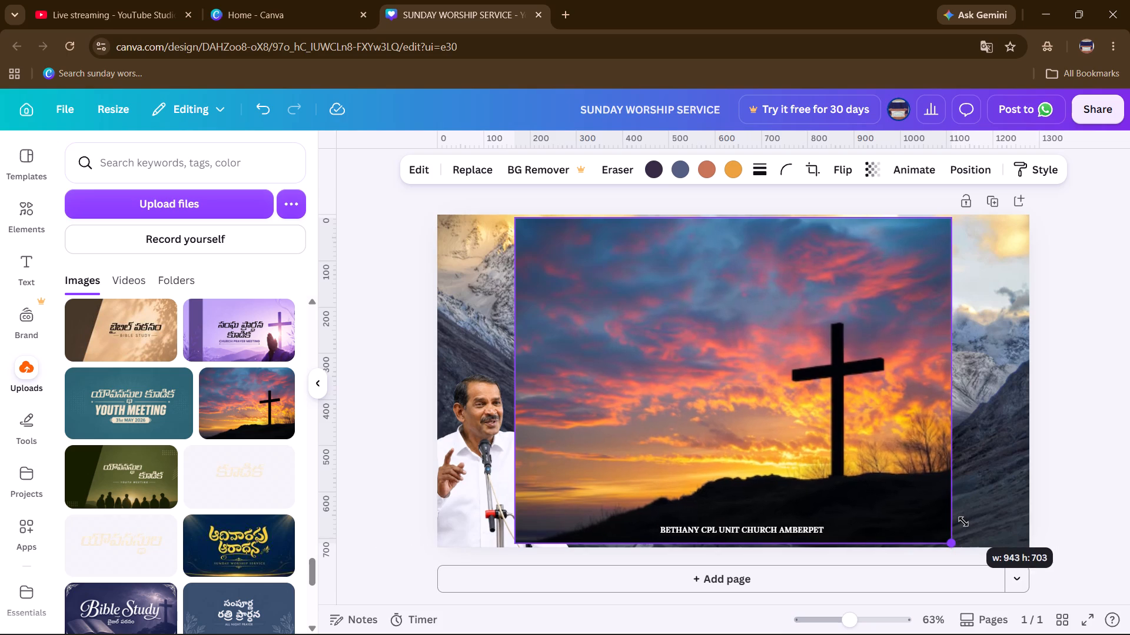
drag(963, 522, 971, 525)
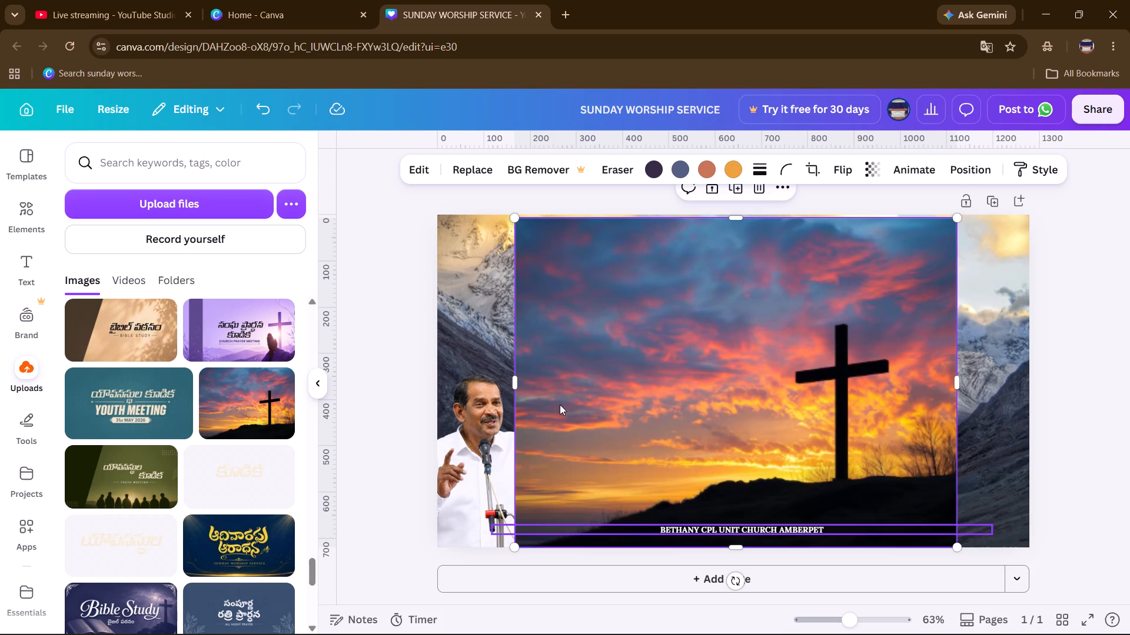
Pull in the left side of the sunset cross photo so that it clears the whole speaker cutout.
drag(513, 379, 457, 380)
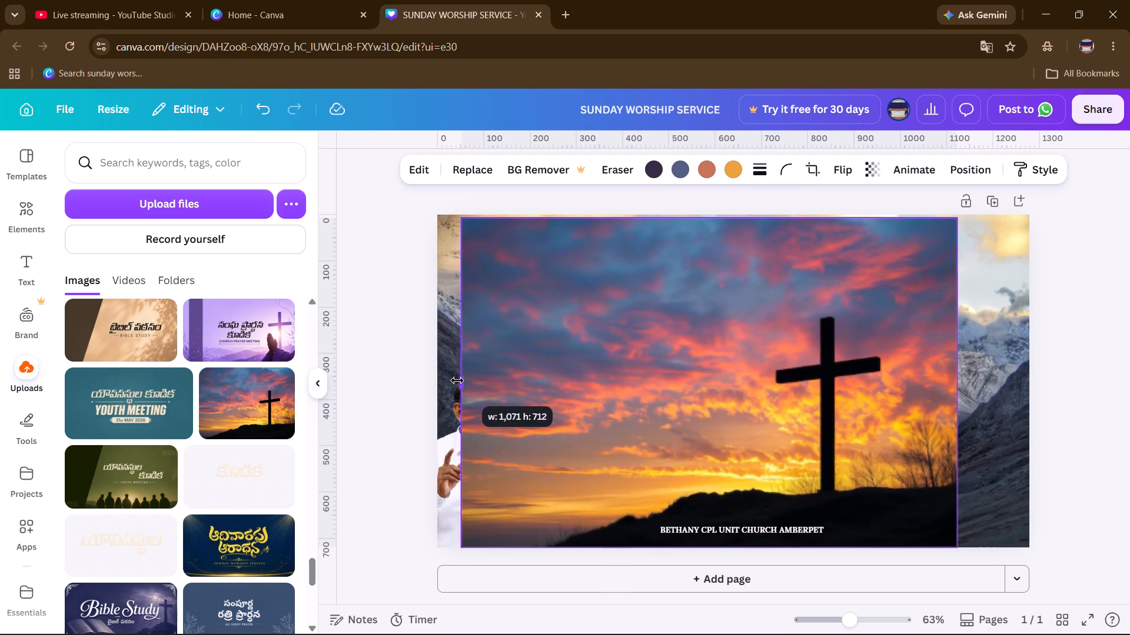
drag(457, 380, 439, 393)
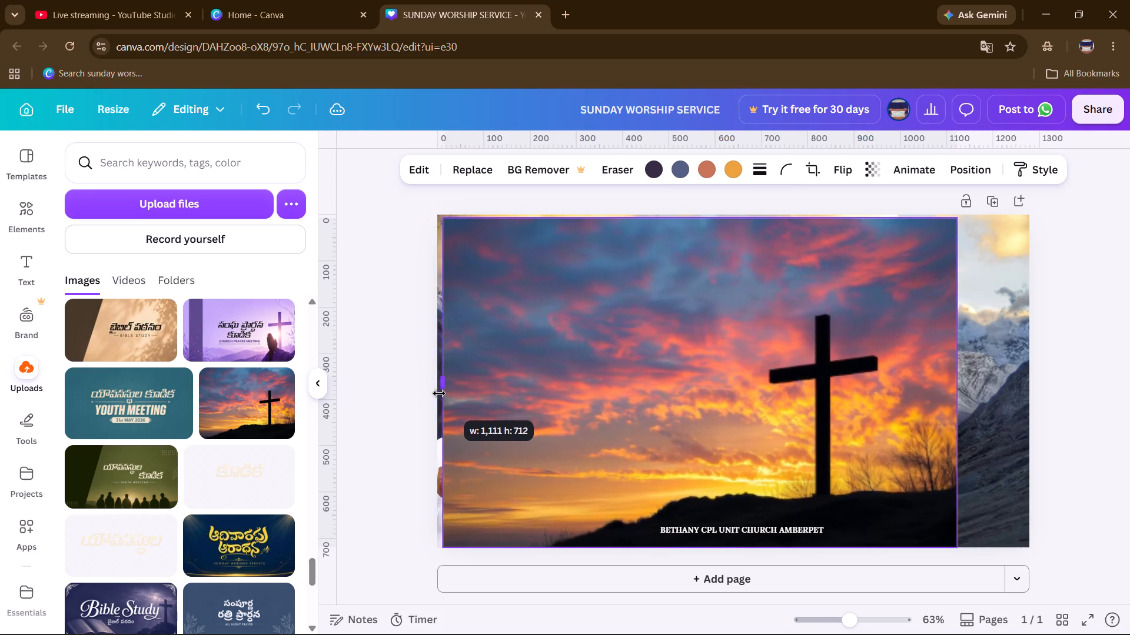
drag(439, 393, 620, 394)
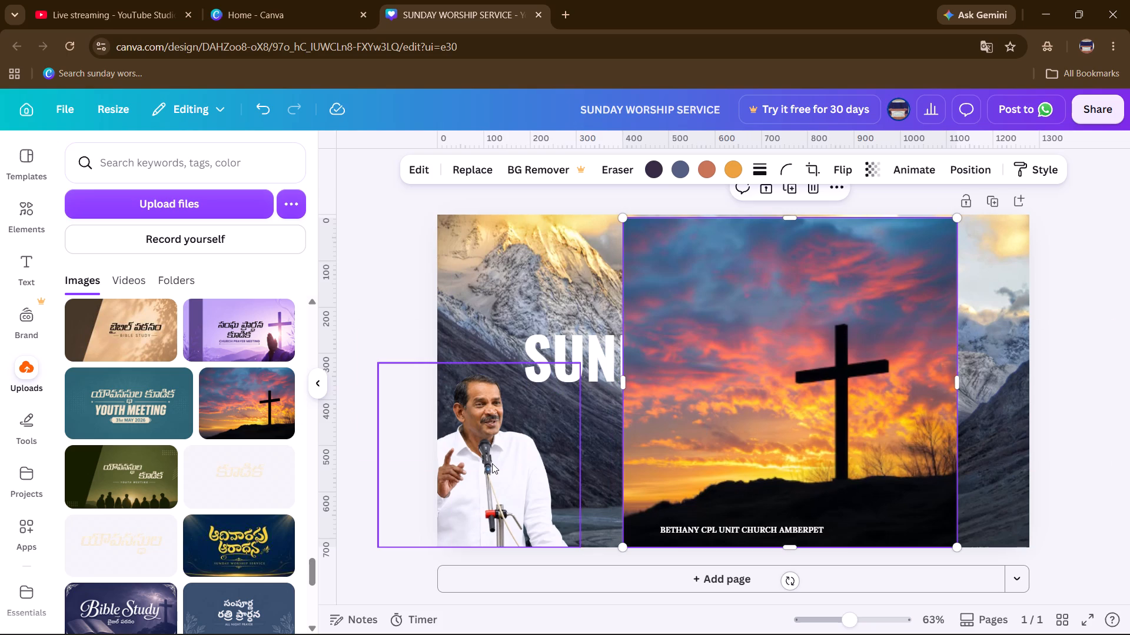
Copy the speaker cutout from the thumbnail's bottom-left corner and delete the original.
click(491, 464)
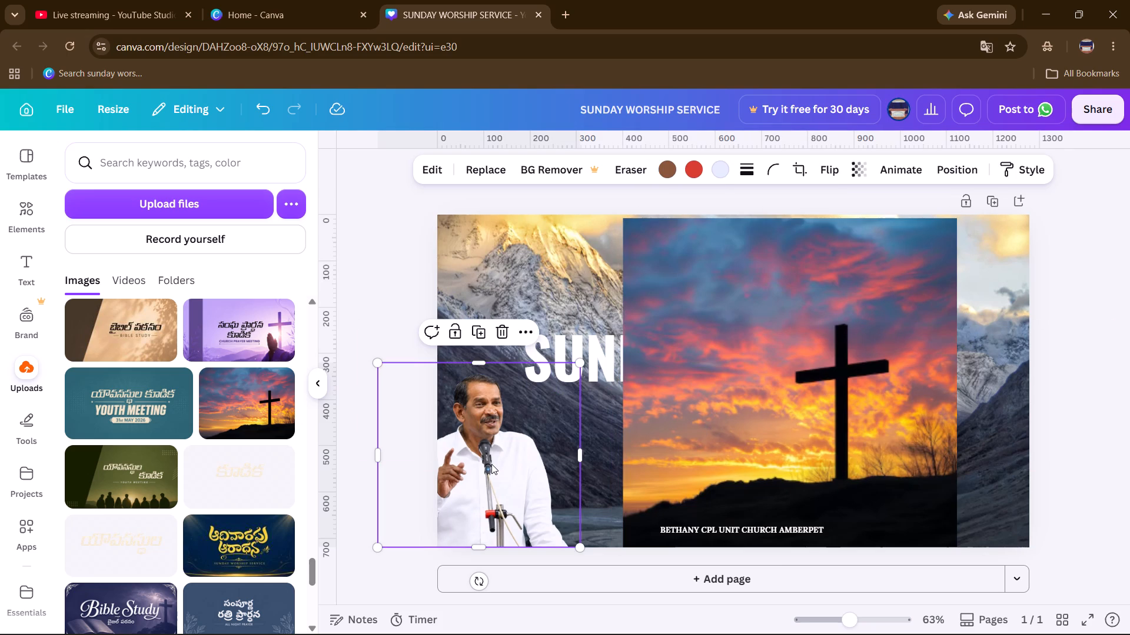
key(ctrl+c)
key(Delete)
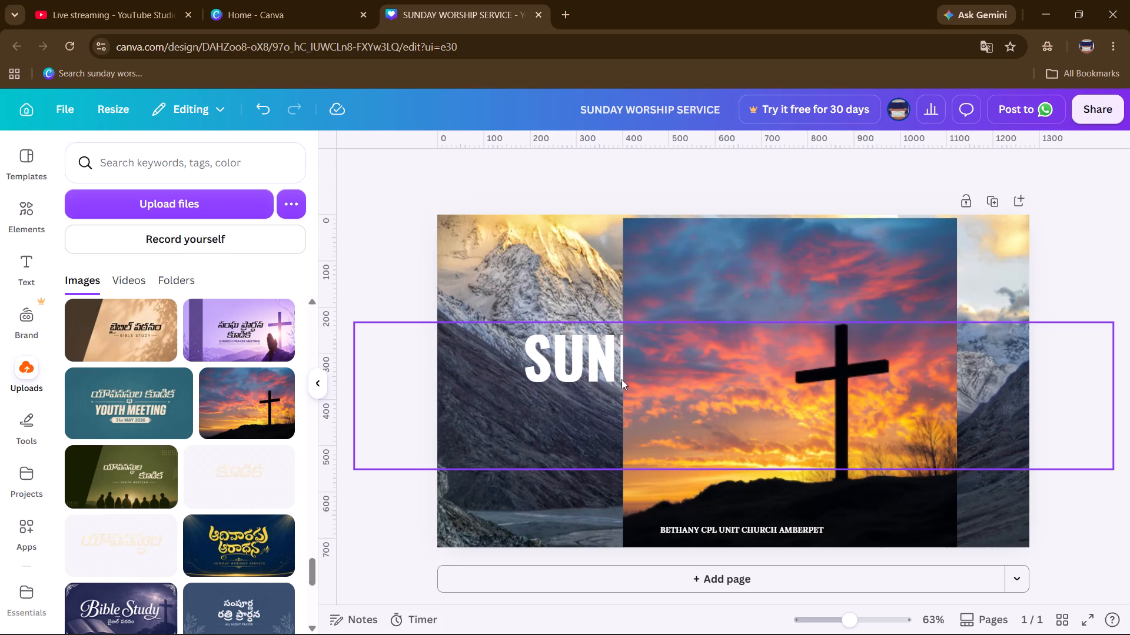
Extend the sunset cross photo to the thumbnail's left, right and top edges so it covers the whole page.
click(718, 420)
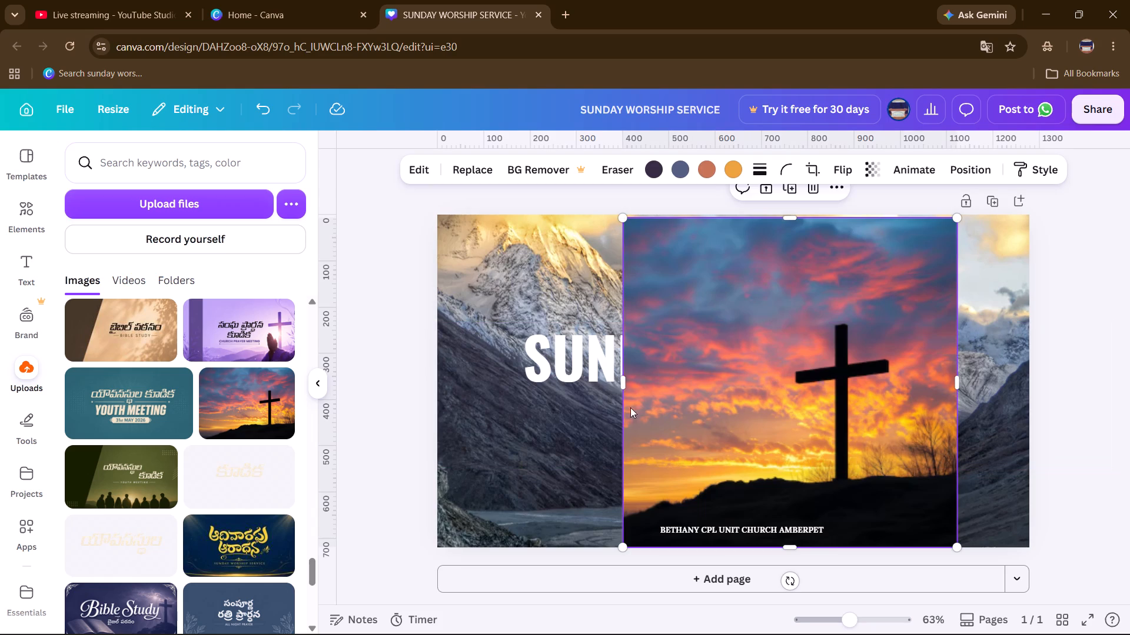
drag(624, 387, 516, 382)
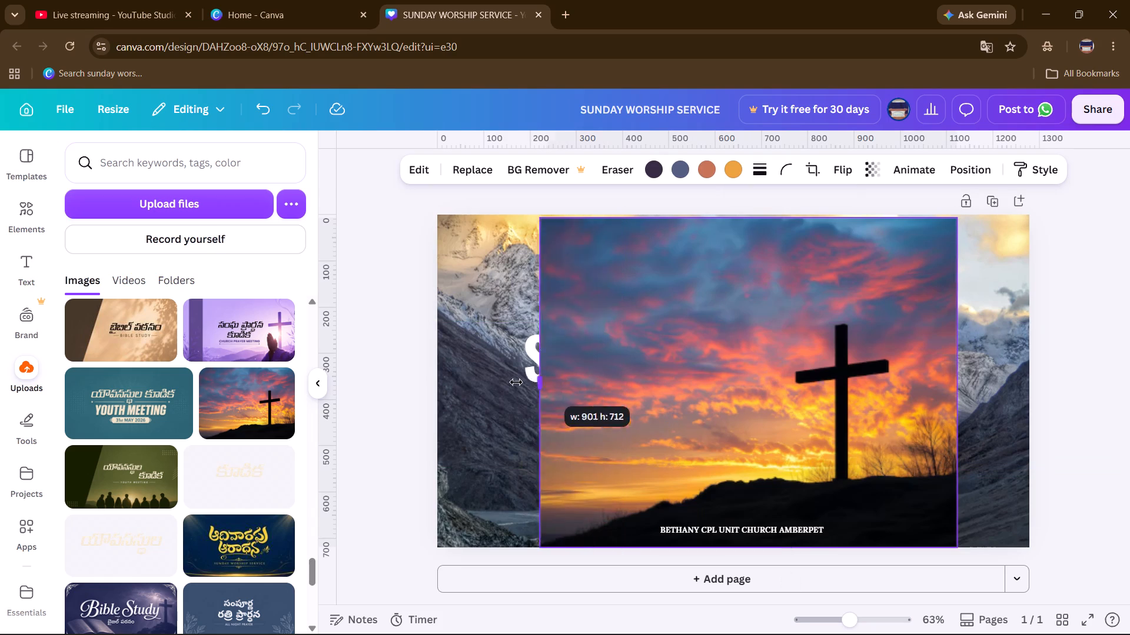
drag(516, 382, 441, 389)
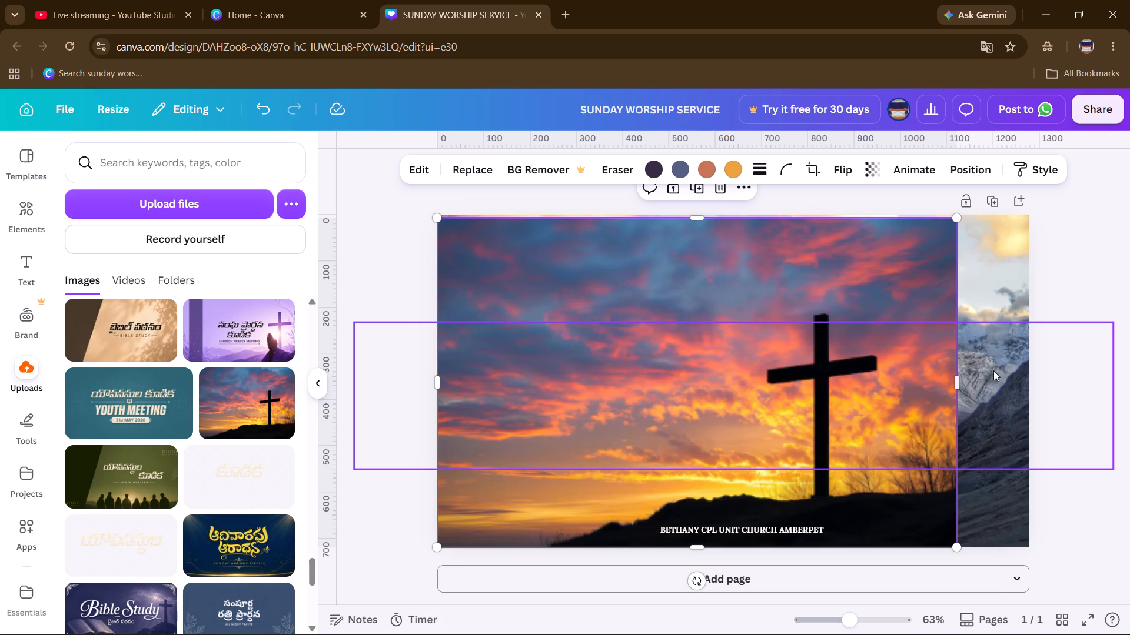
drag(959, 379, 1026, 395)
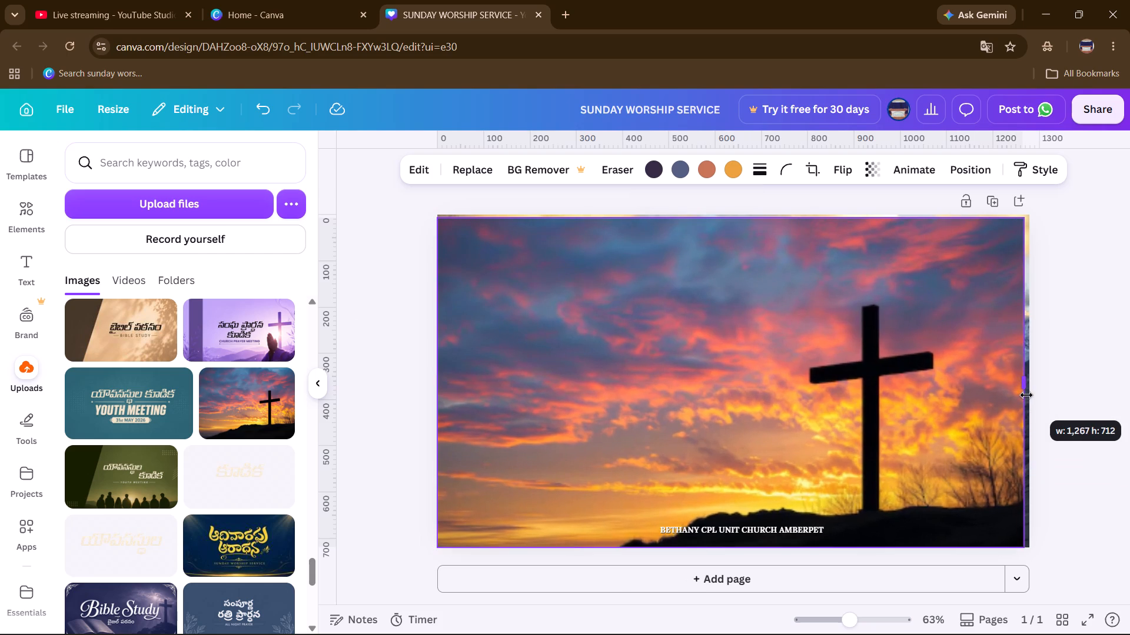
drag(1026, 395, 1033, 395)
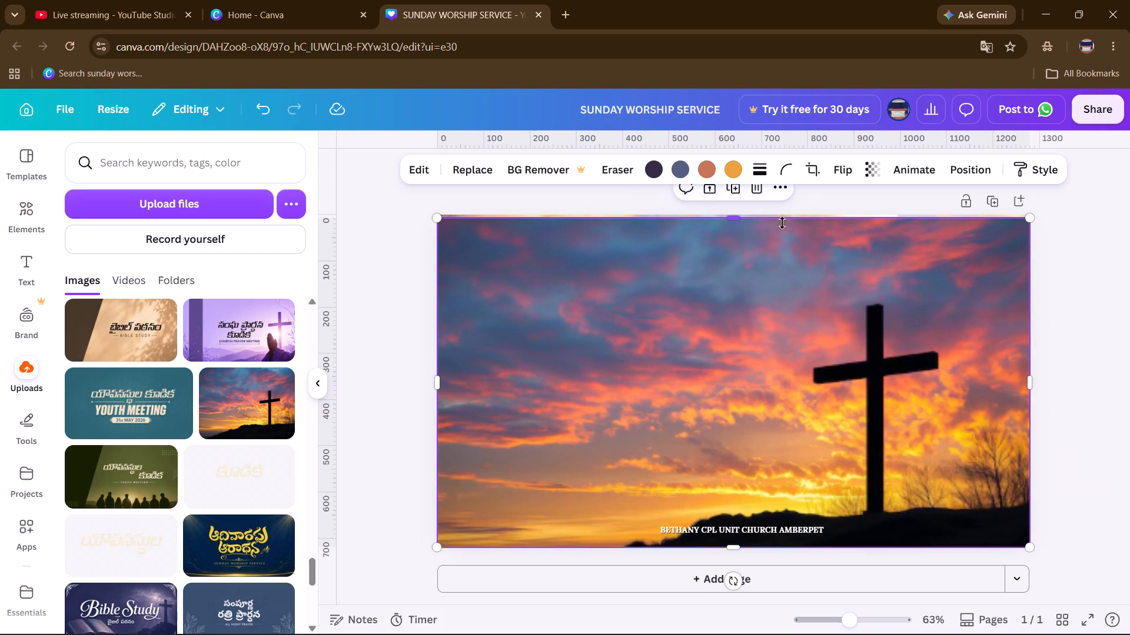
click(733, 219)
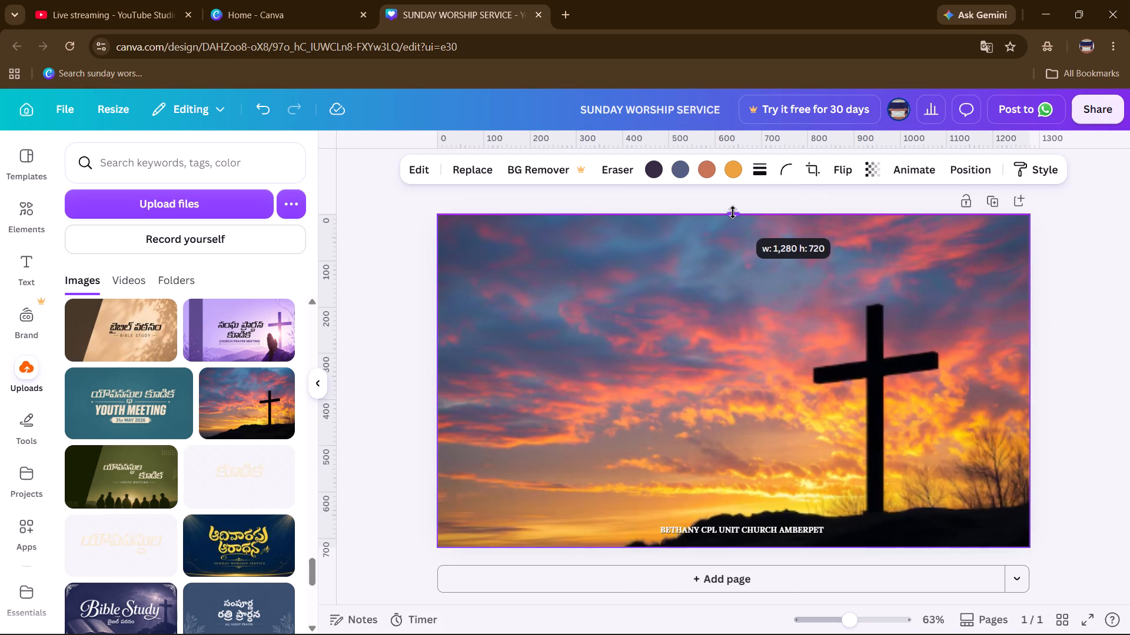
Set the sunset cross photo's transparency to 44 so the mountain background blends through it.
click(875, 165)
drag(908, 229, 895, 229)
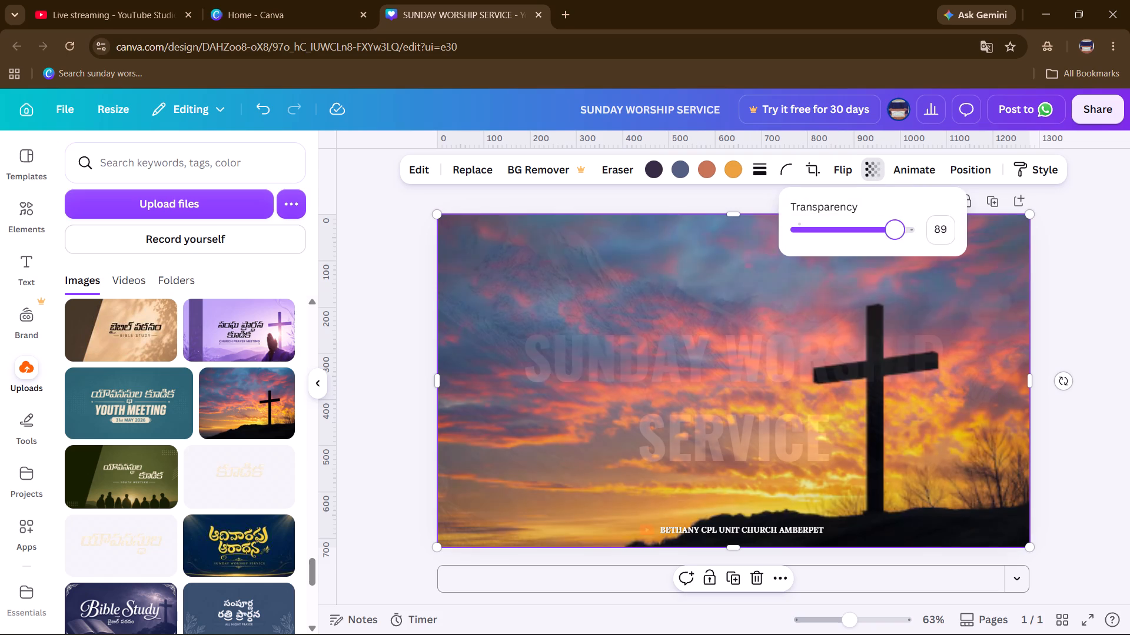
drag(895, 229, 856, 232)
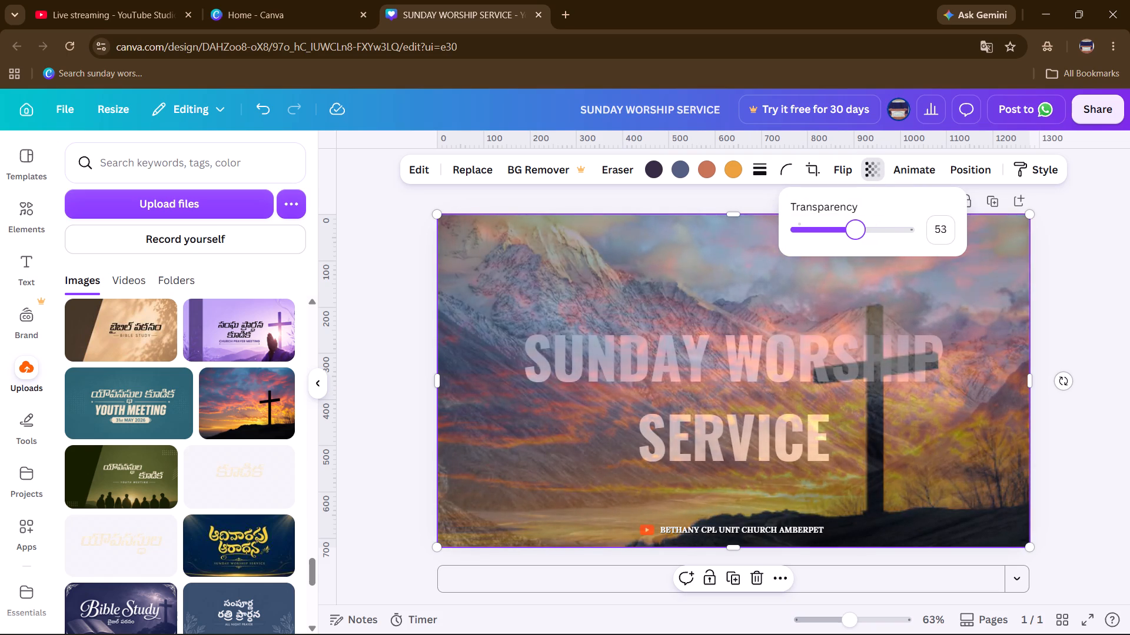
drag(856, 232, 832, 245)
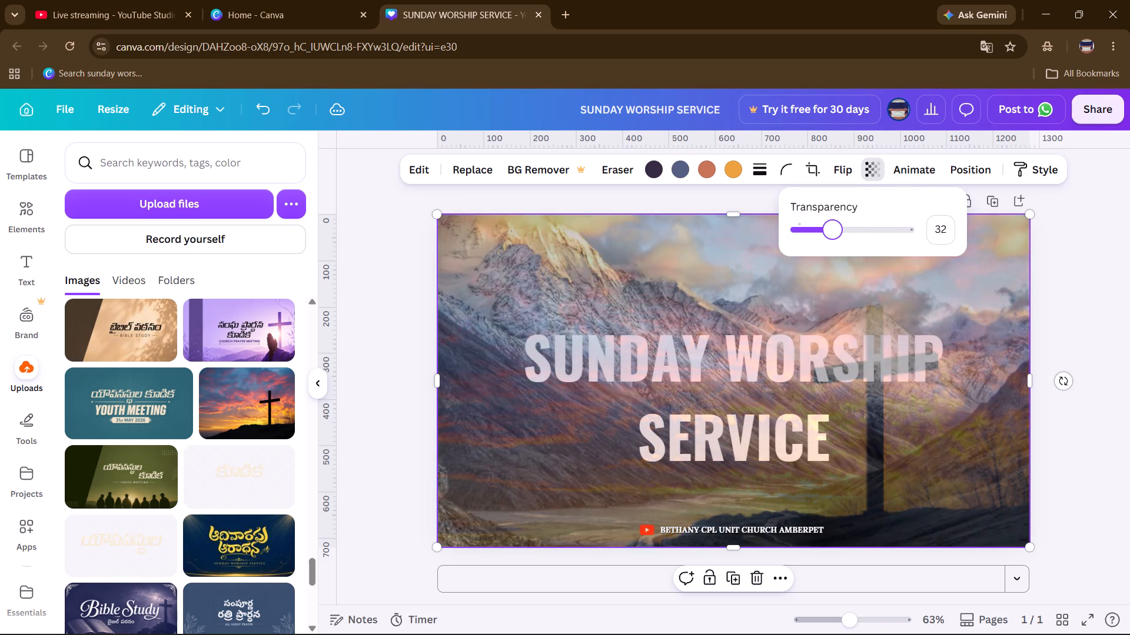
drag(832, 245, 846, 248)
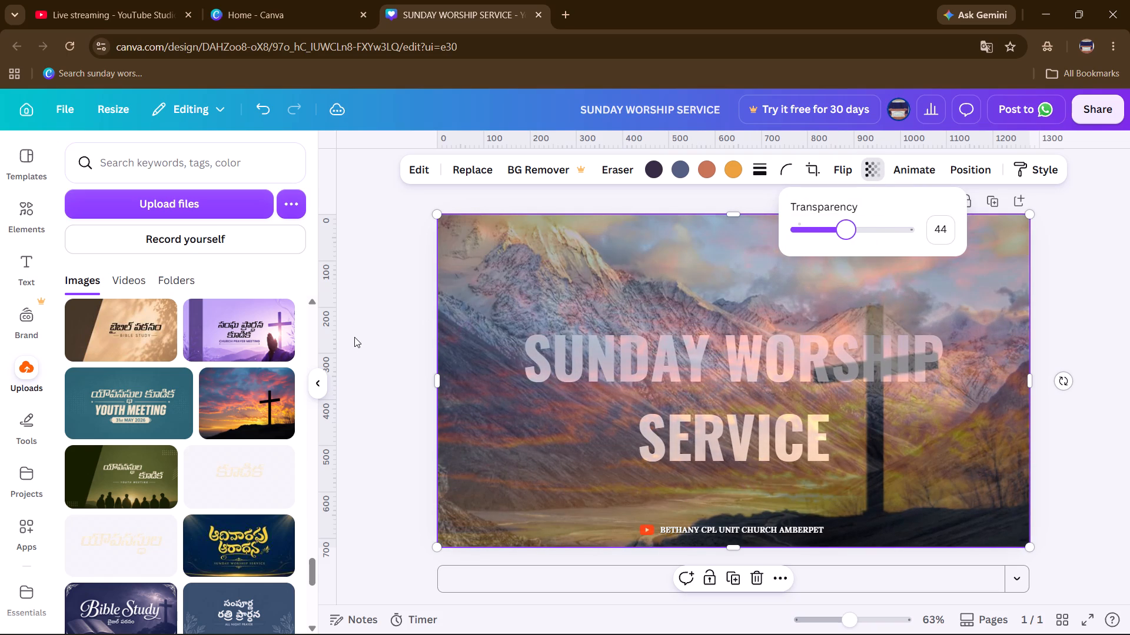
Lower the sunset cross photo's transparency value so the mountain background and the title show through more strongly.
click(354, 337)
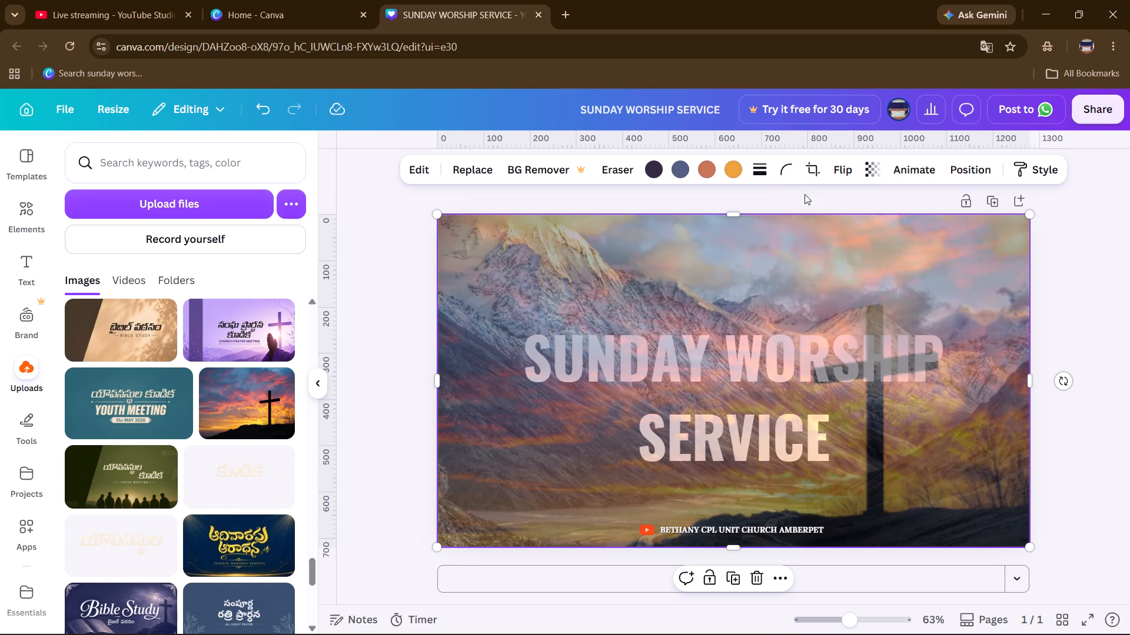
click(870, 171)
drag(845, 235, 523, 291)
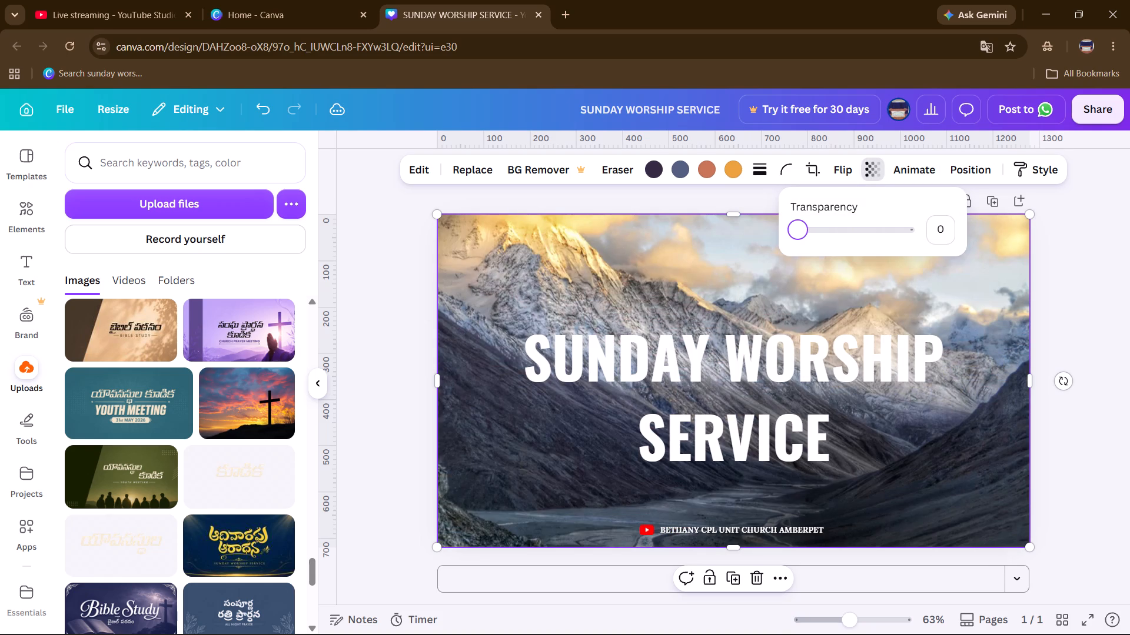
drag(523, 291, 769, 265)
drag(769, 265, 504, 327)
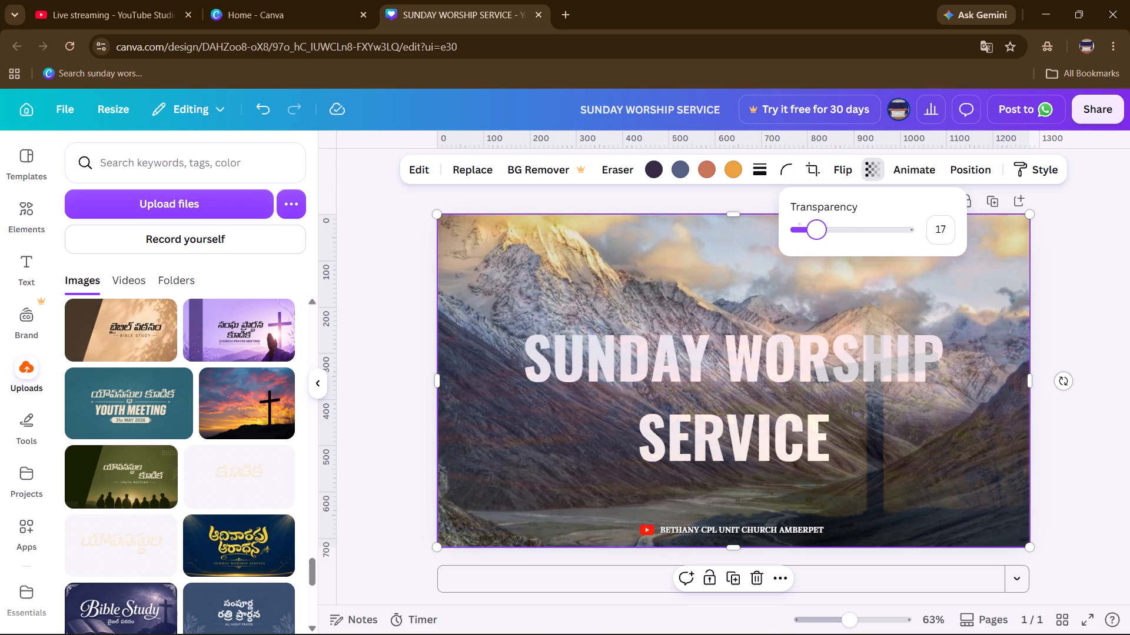
drag(504, 327, 713, 325)
drag(713, 325, 852, 279)
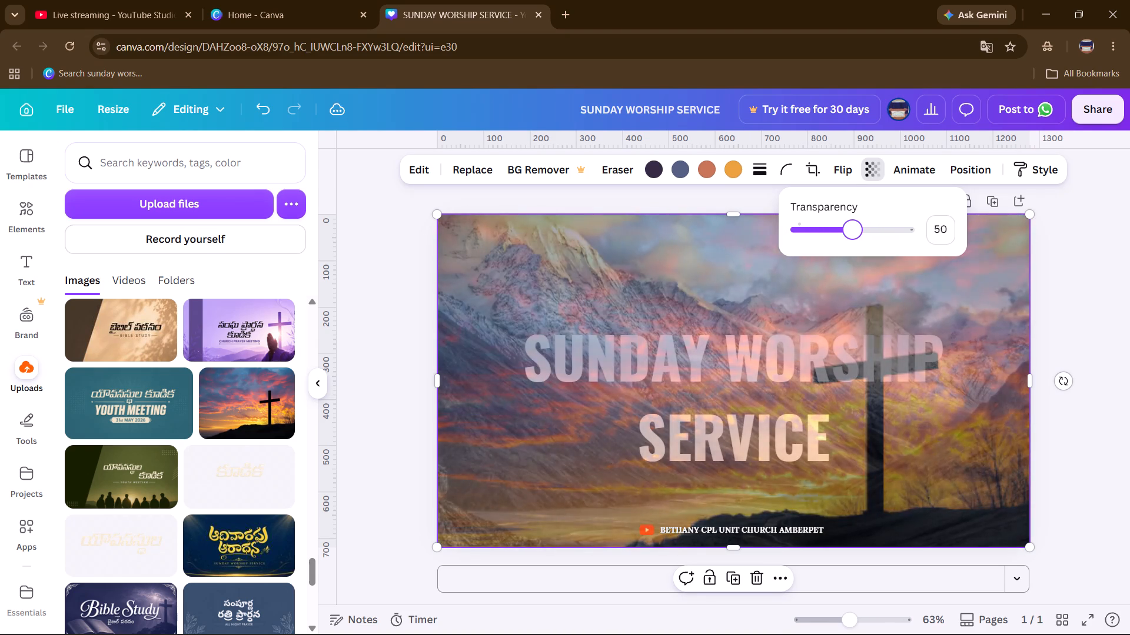
drag(852, 279, 826, 288)
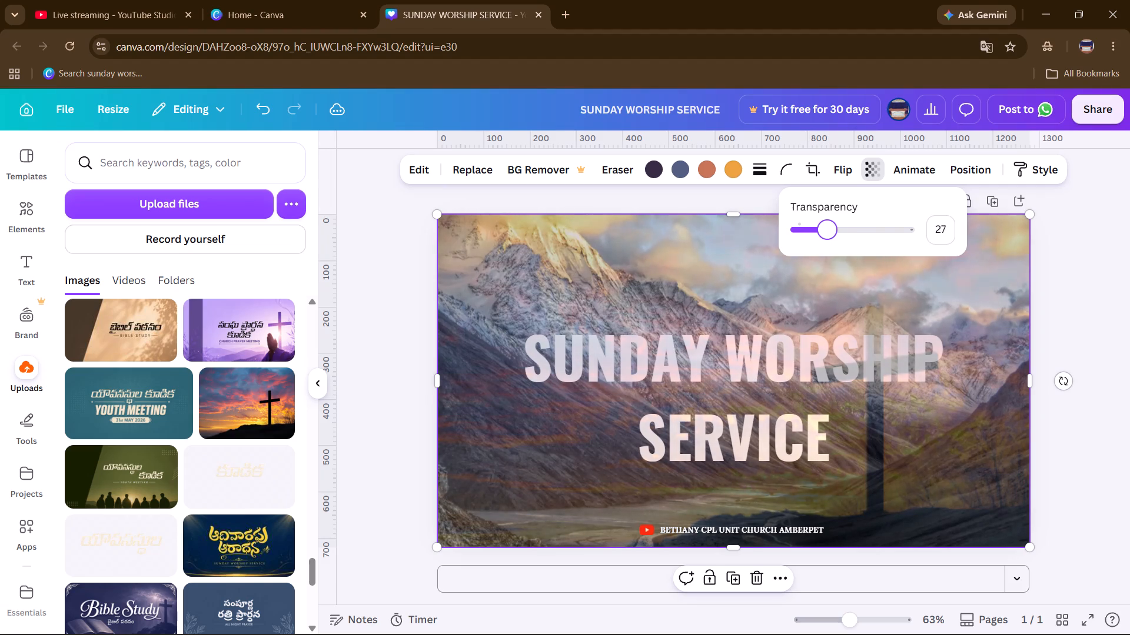
drag(826, 288, 833, 285)
click(401, 283)
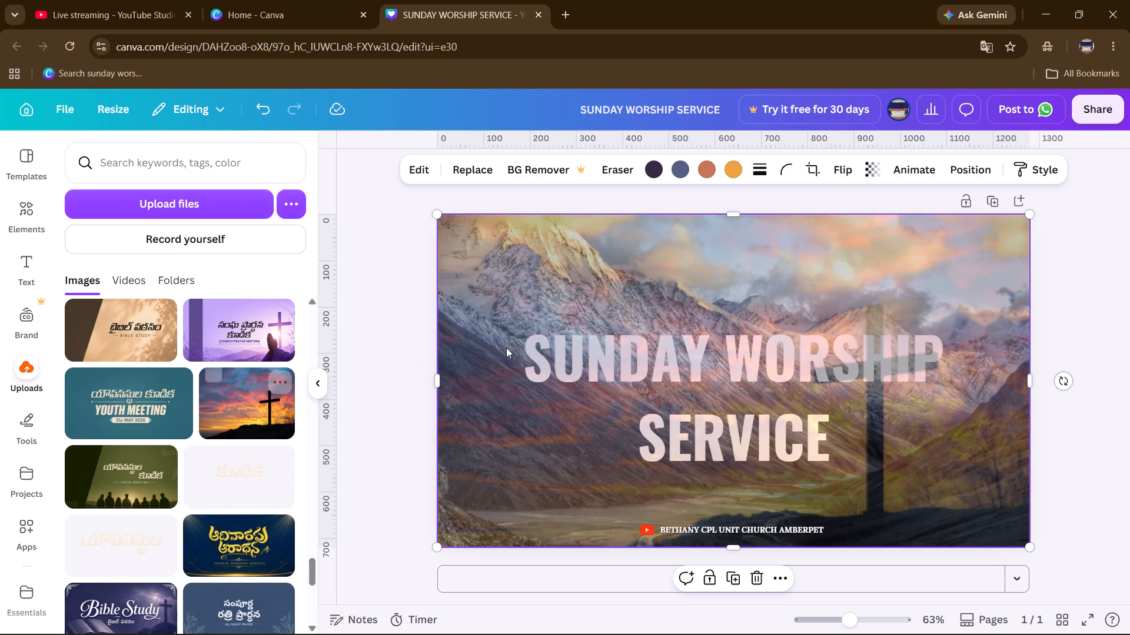
Paste the copied speaker cutout back into the thumbnail's bottom-left corner, above the sunset cross photo.
click(531, 464)
key(ctrl+v)
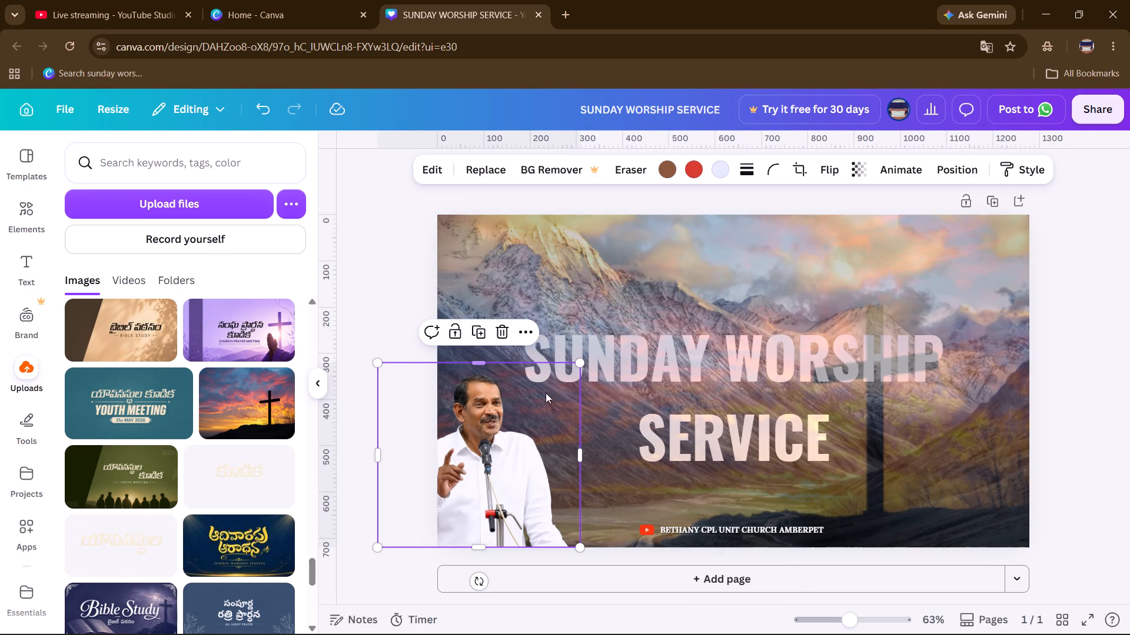
Add the round Bethany CPL Unit Church logo from the uploaded images and shrink it to a small badge.
scroll(168, 366, down, 14)
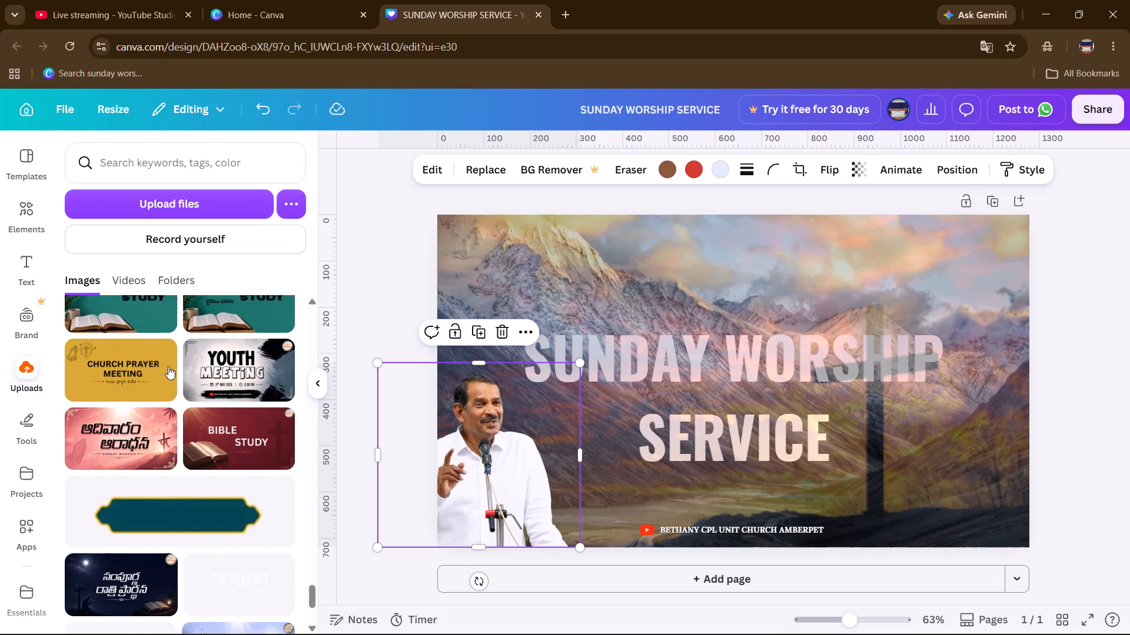
scroll(168, 366, down, 12)
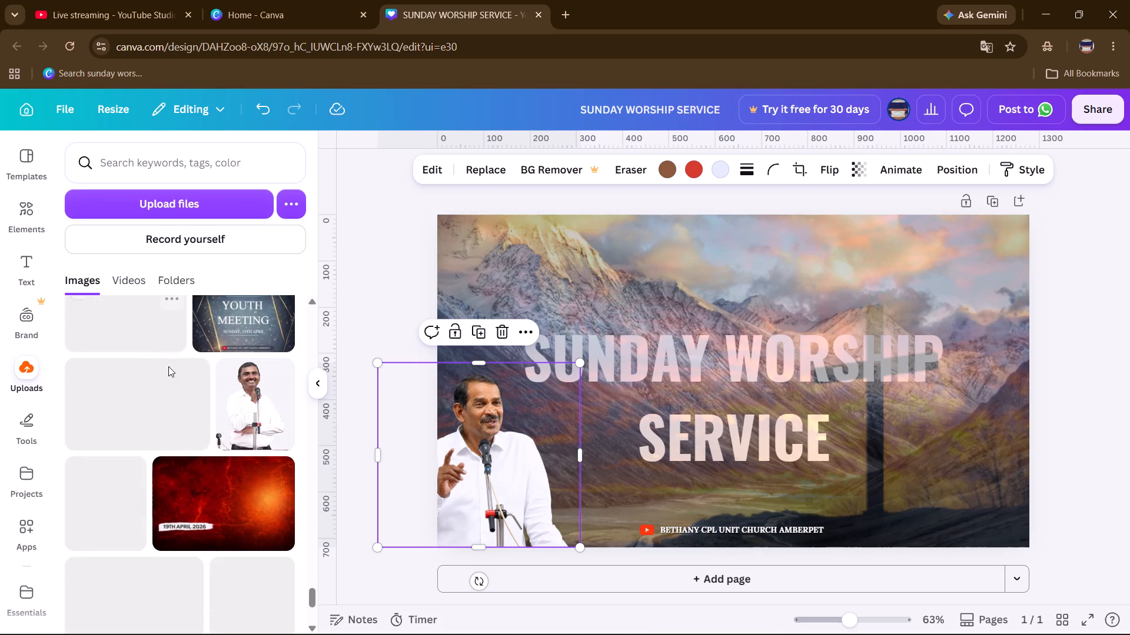
scroll(168, 366, down, 3)
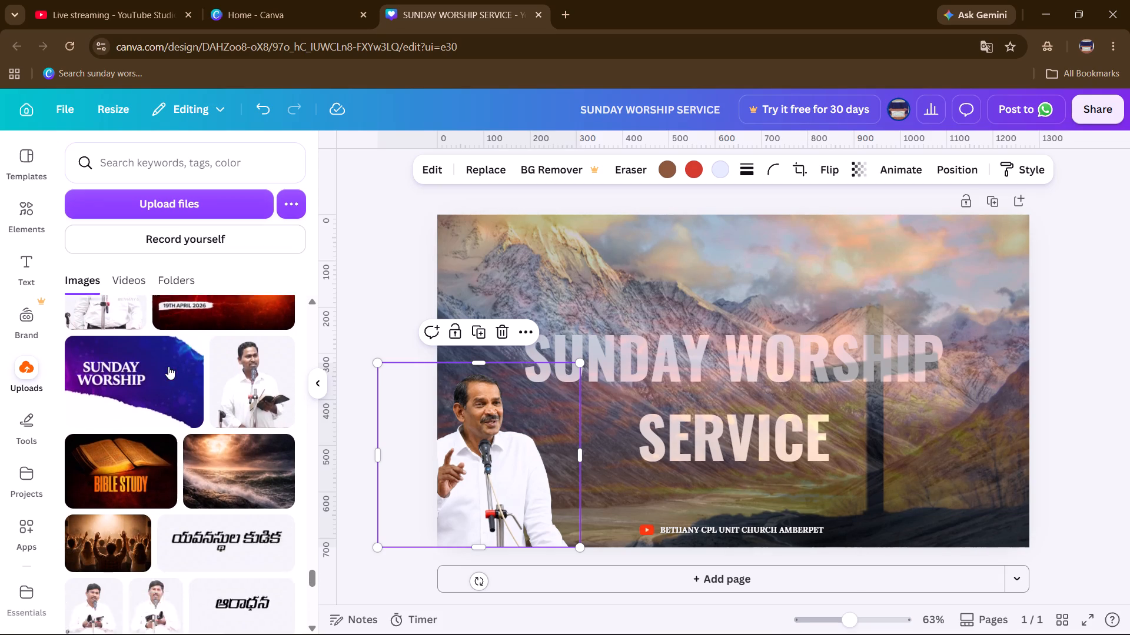
scroll(168, 366, down, 10)
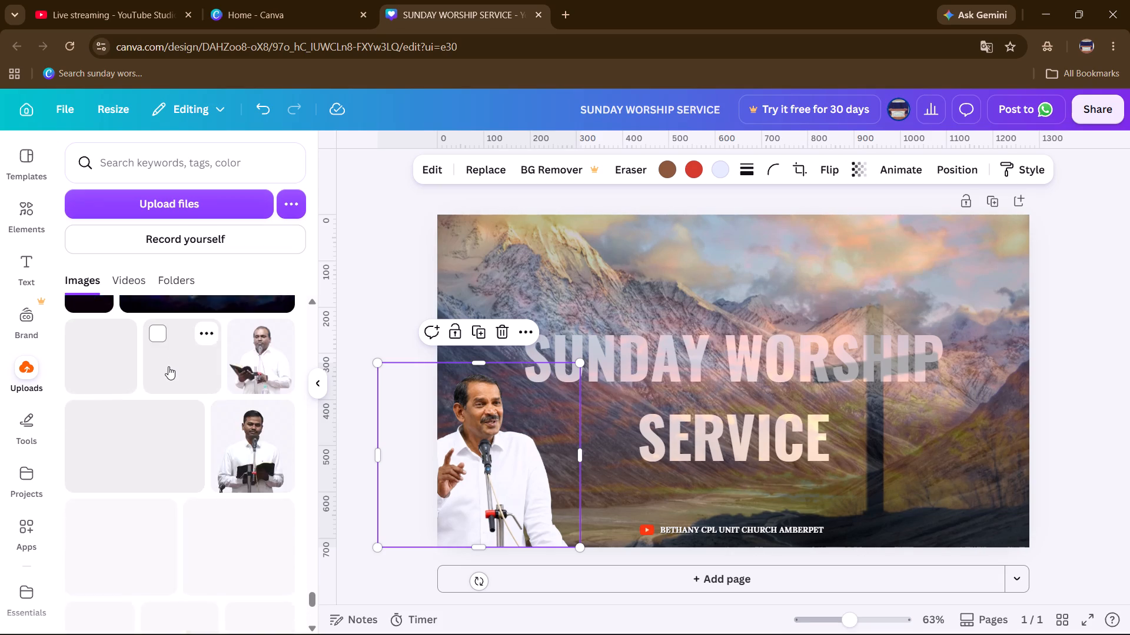
scroll(168, 366, down, 5)
click(269, 360)
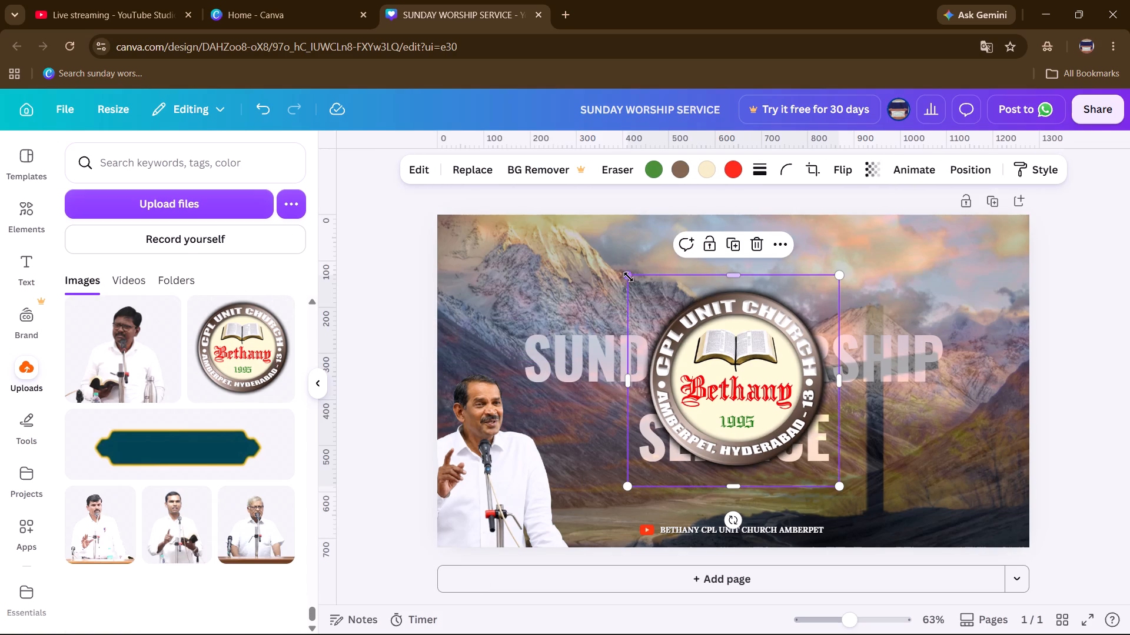
drag(627, 277, 772, 431)
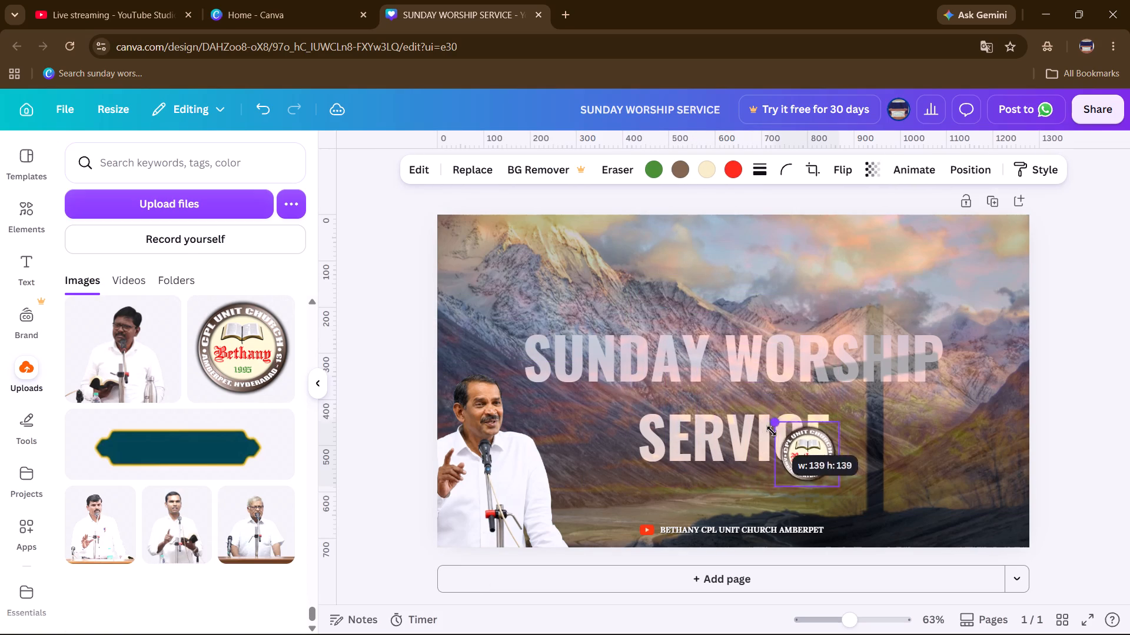
drag(772, 431, 787, 444)
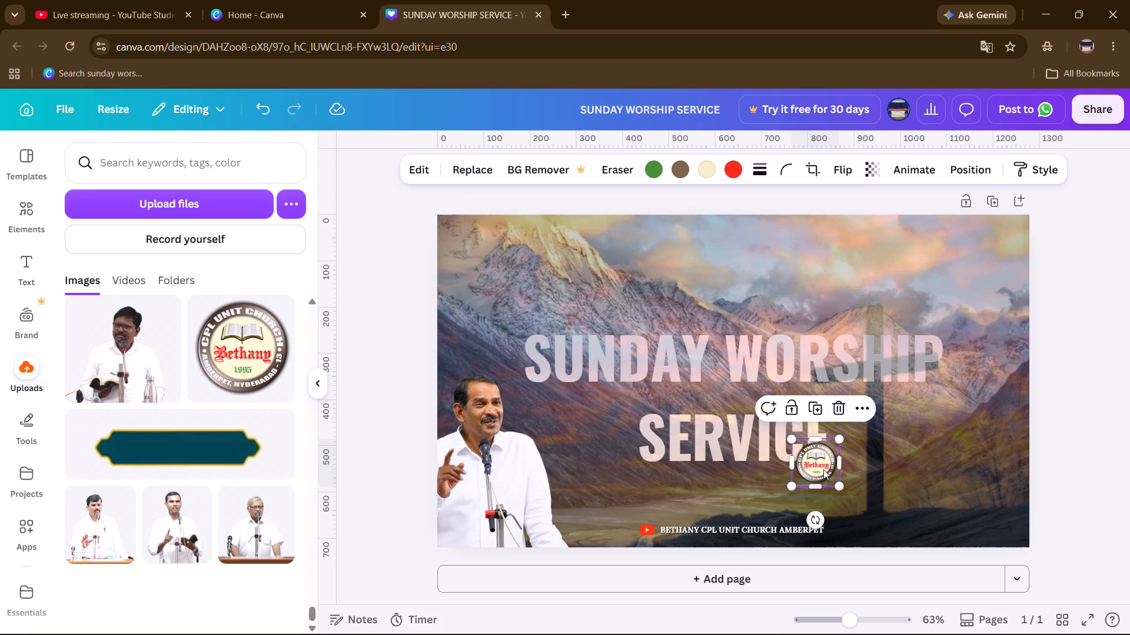
Place the church logo in the thumbnail's top-right corner, close to the page edges.
click(823, 469)
drag(823, 469, 823, 479)
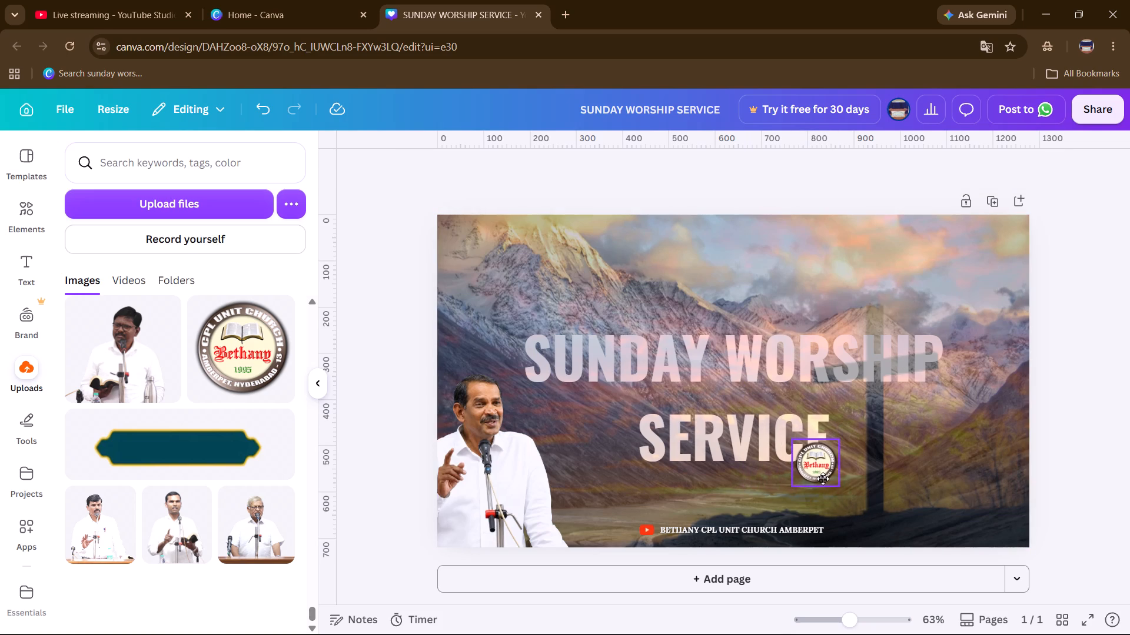
drag(823, 479, 819, 476)
drag(819, 476, 991, 268)
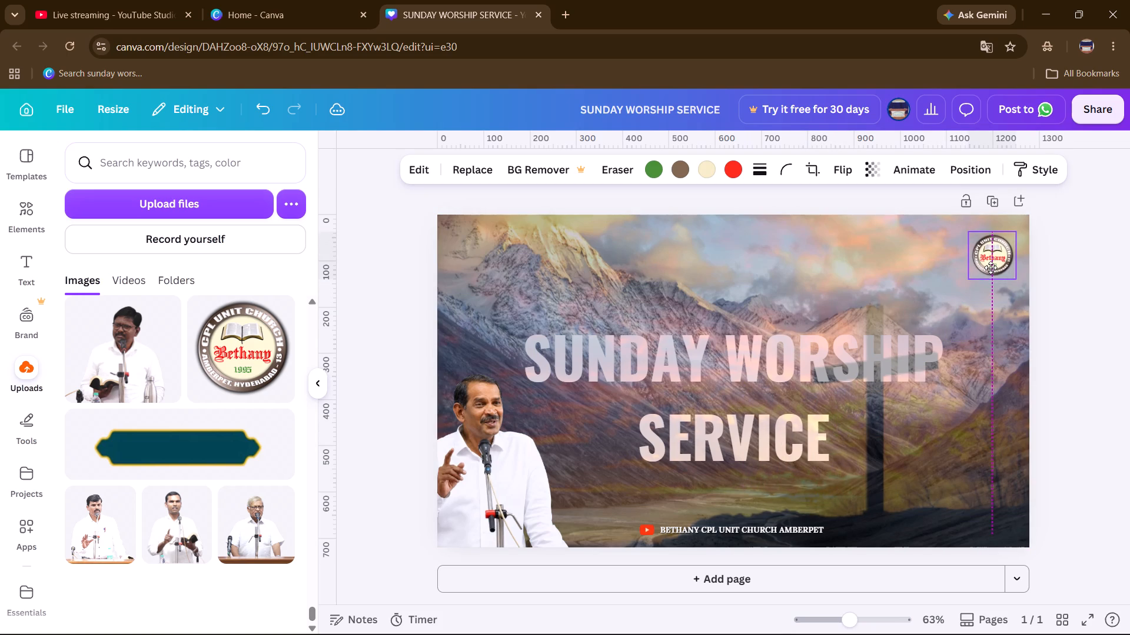
drag(991, 268, 998, 261)
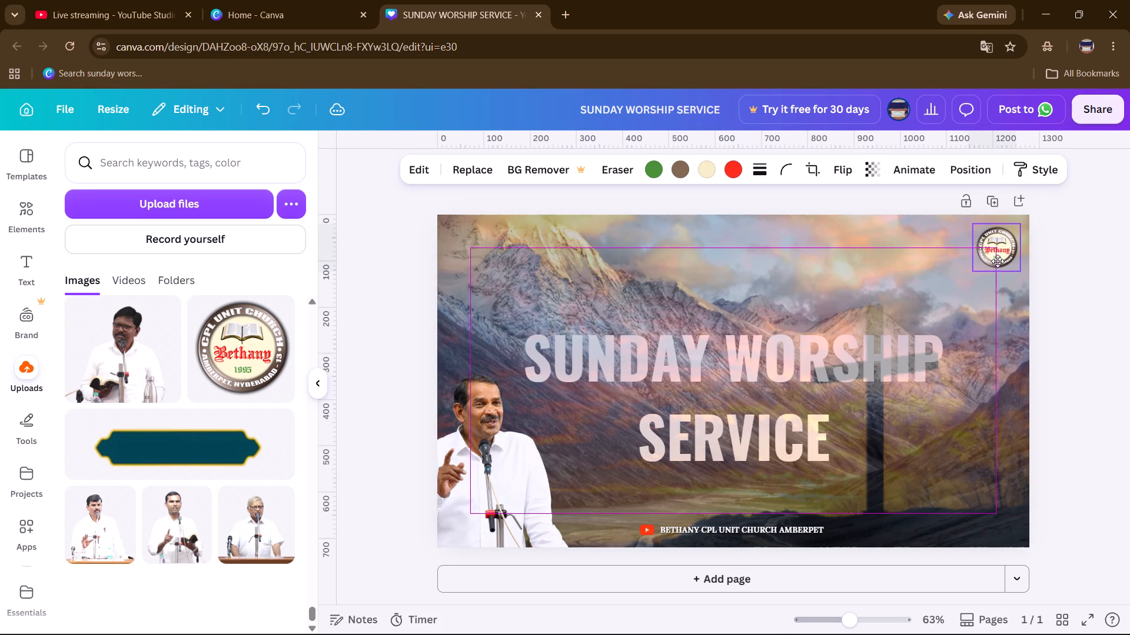
drag(998, 261, 997, 238)
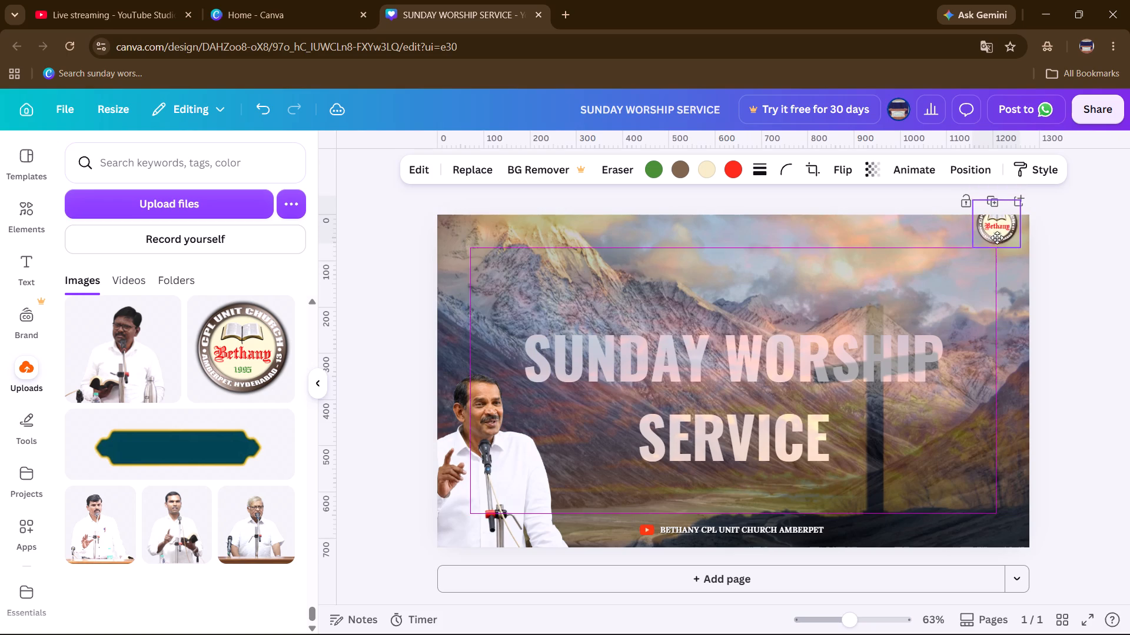
drag(997, 238, 997, 252)
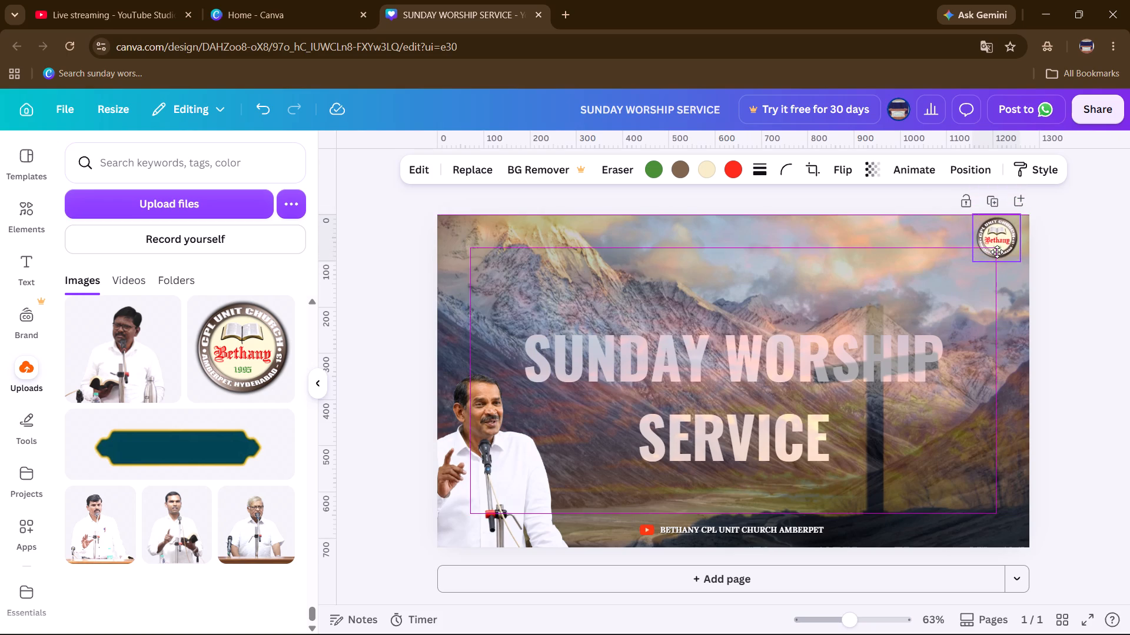
drag(997, 252, 998, 250)
click(1104, 215)
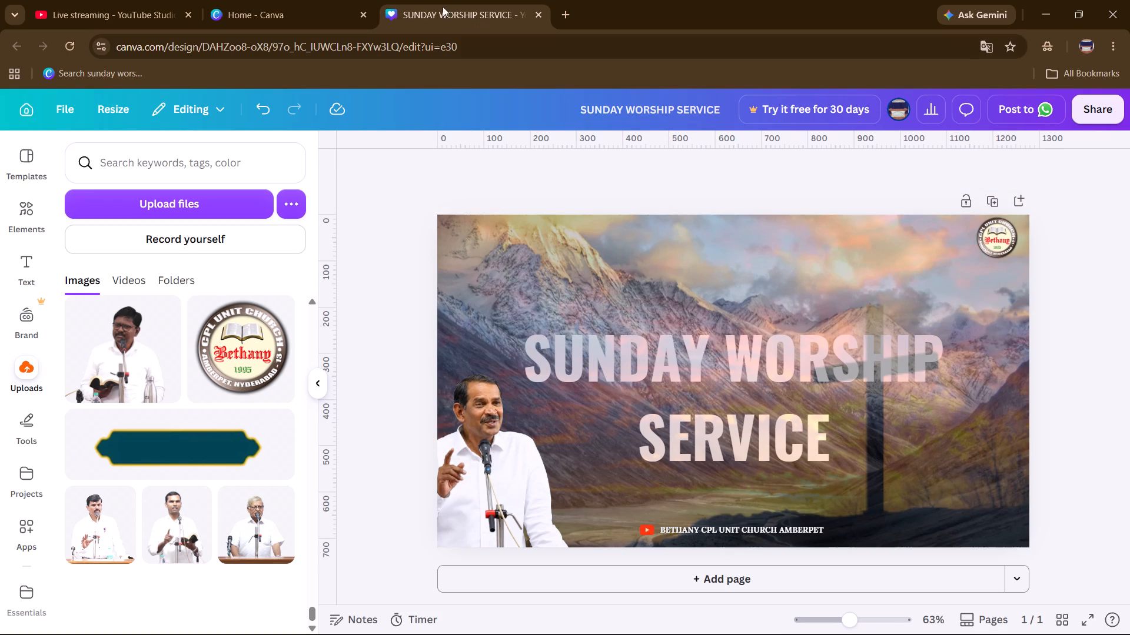
click(564, 14)
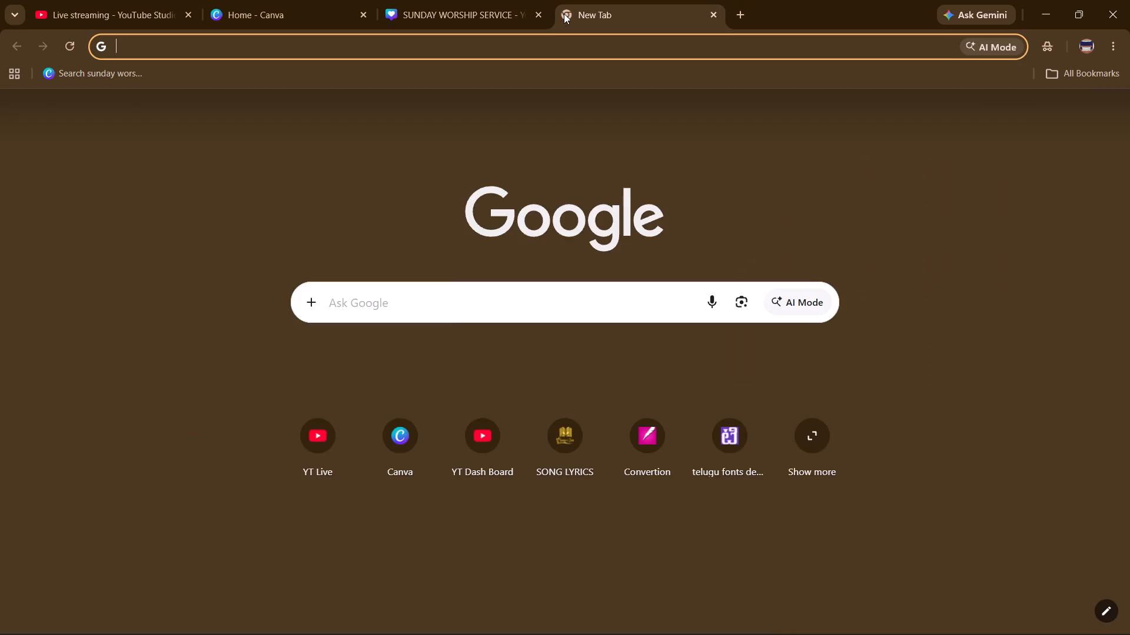
click(413, 304)
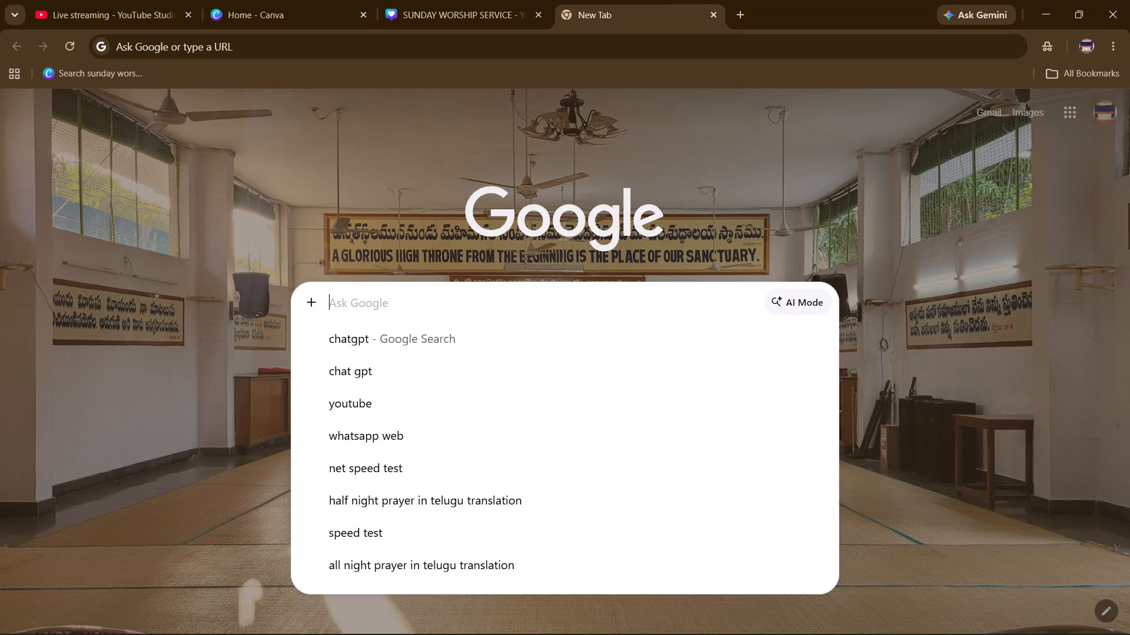
text(CHA)
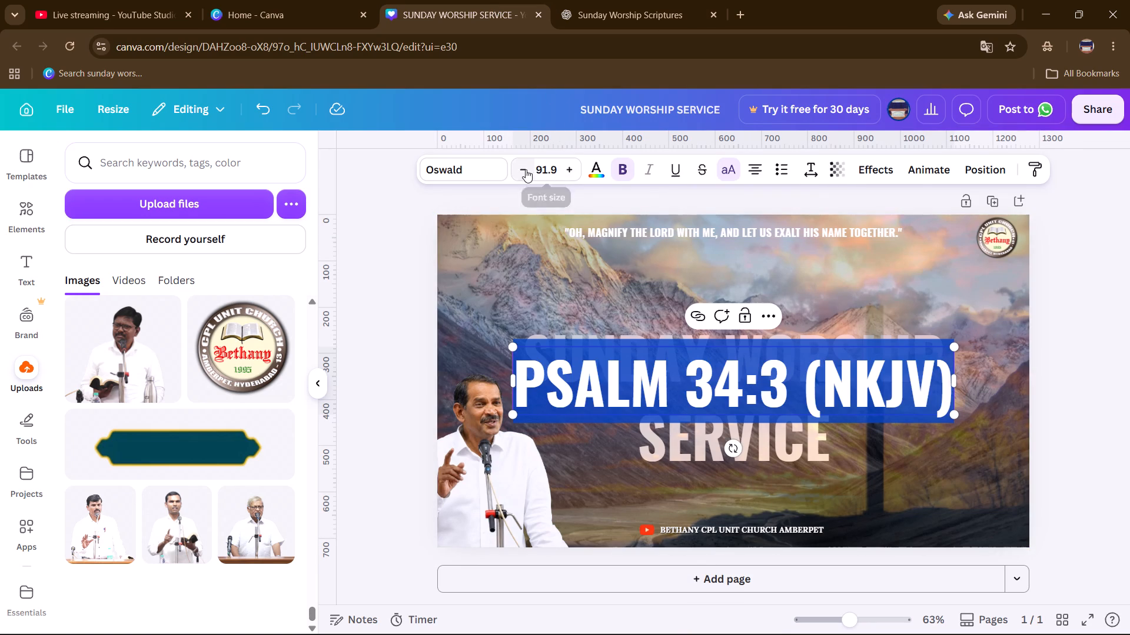
double_click(518, 170)
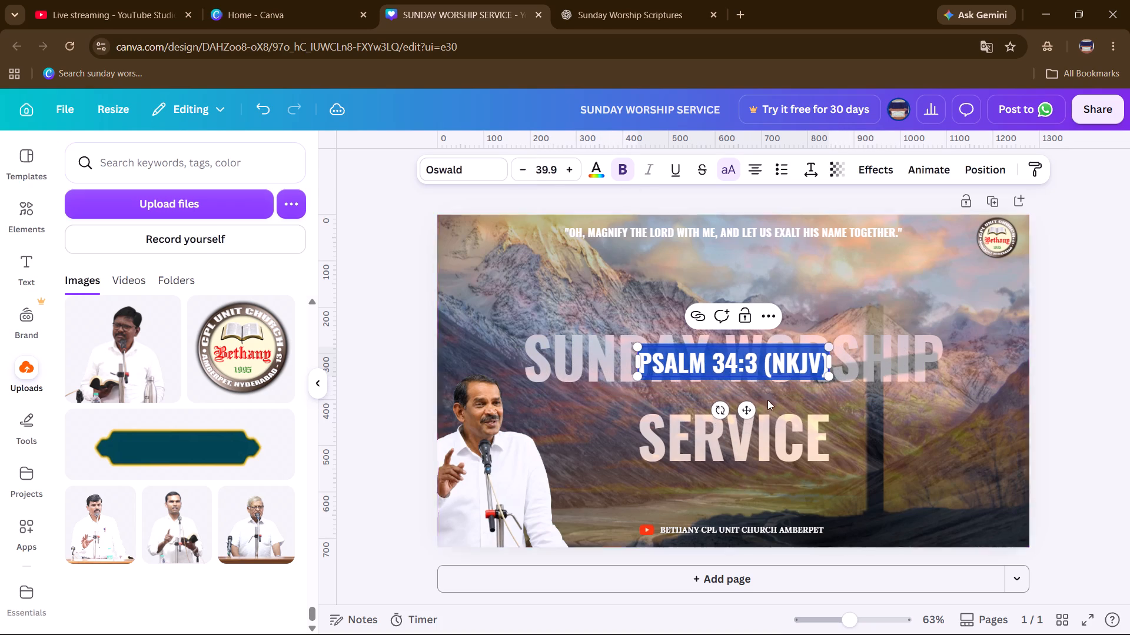
drag(743, 412, 771, 377)
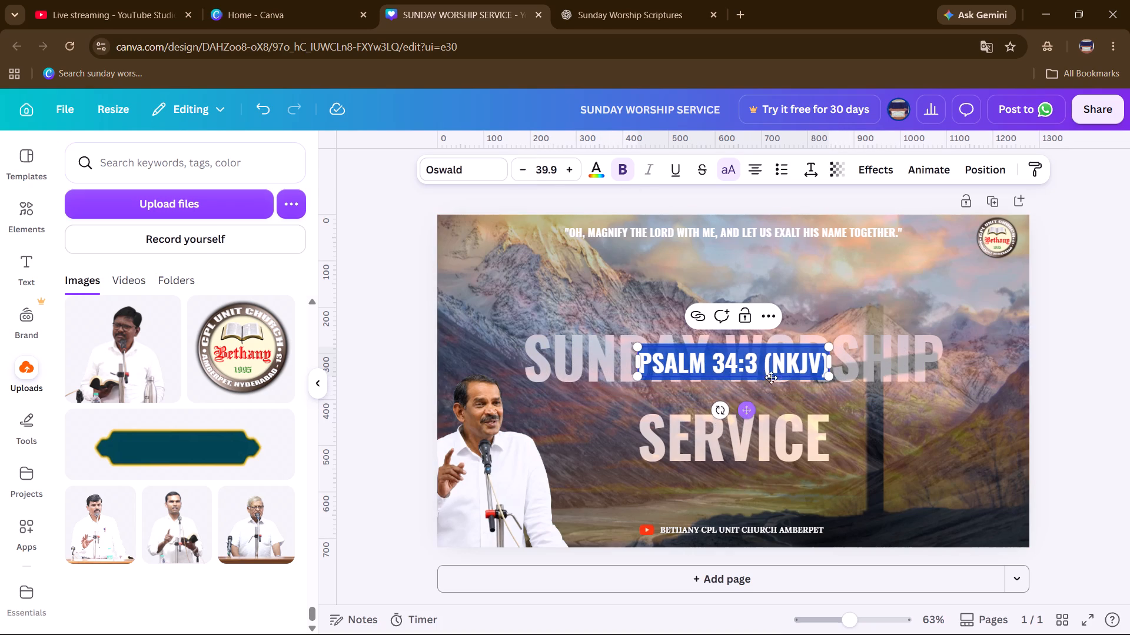
drag(771, 377, 817, 313)
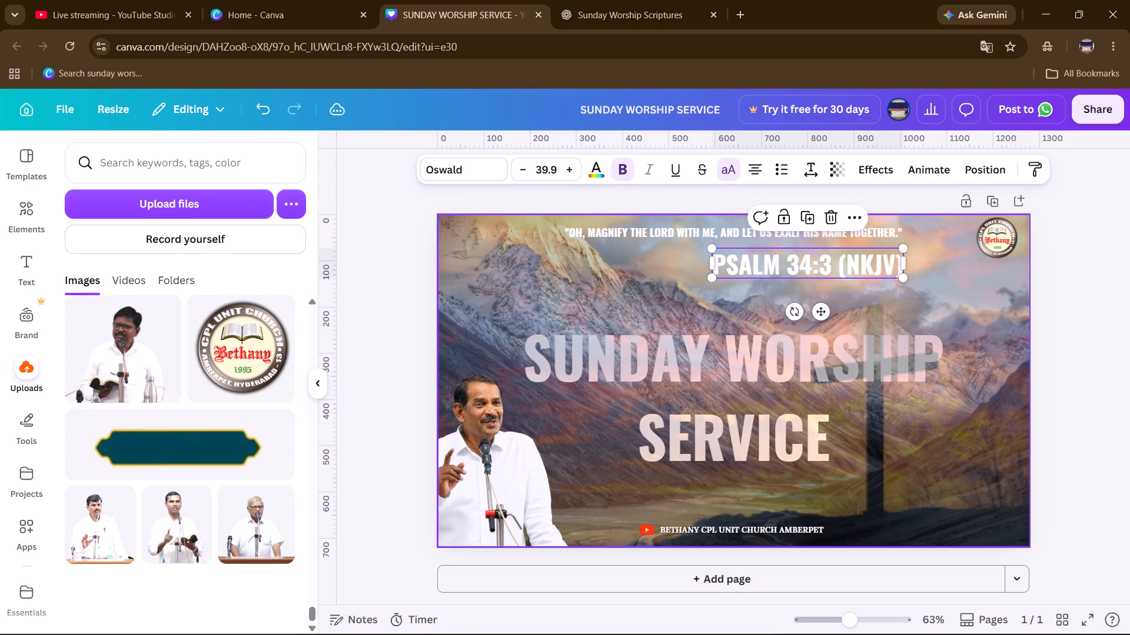
Reduce the Psalm 34:3 (NKJV) reference's font size to 12.9.
click(519, 169)
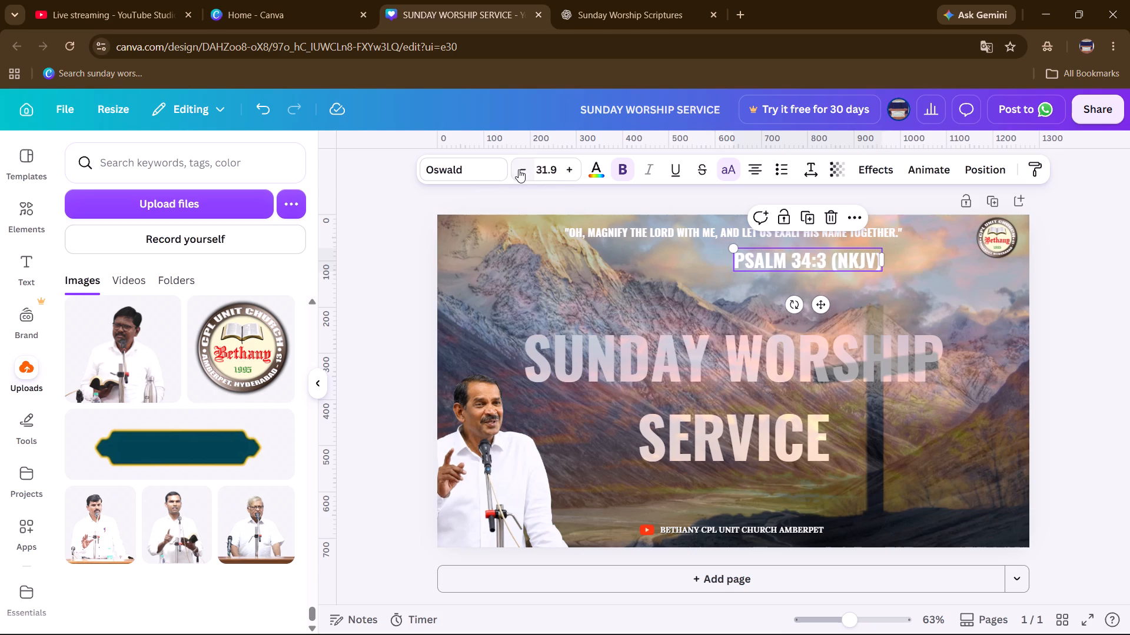
triple_click(519, 169)
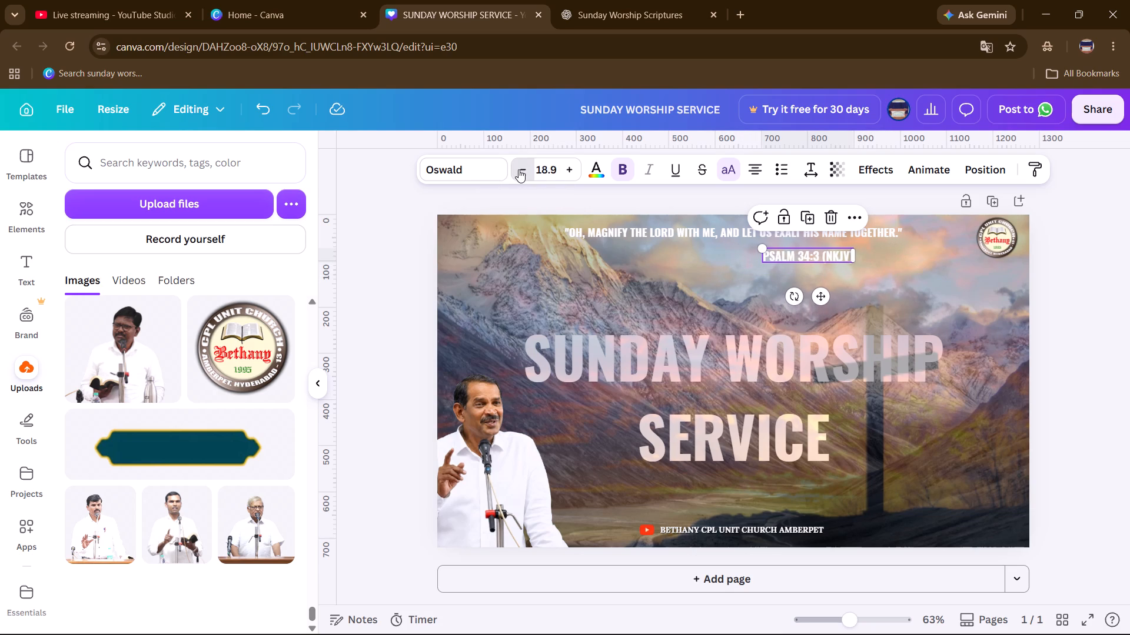
triple_click(519, 169)
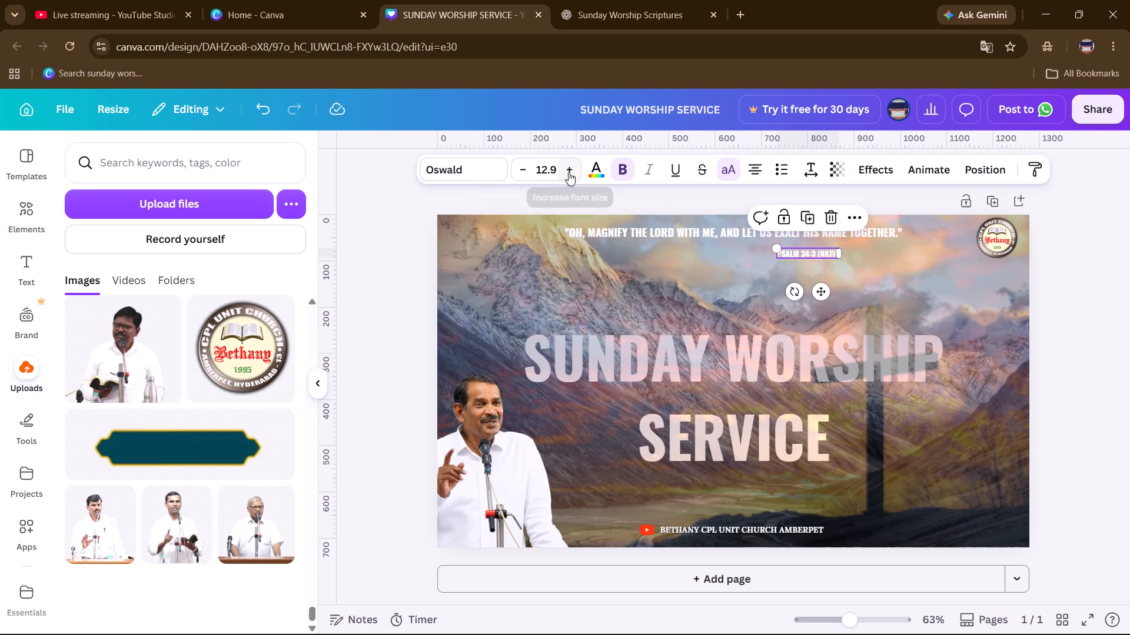
click(620, 237)
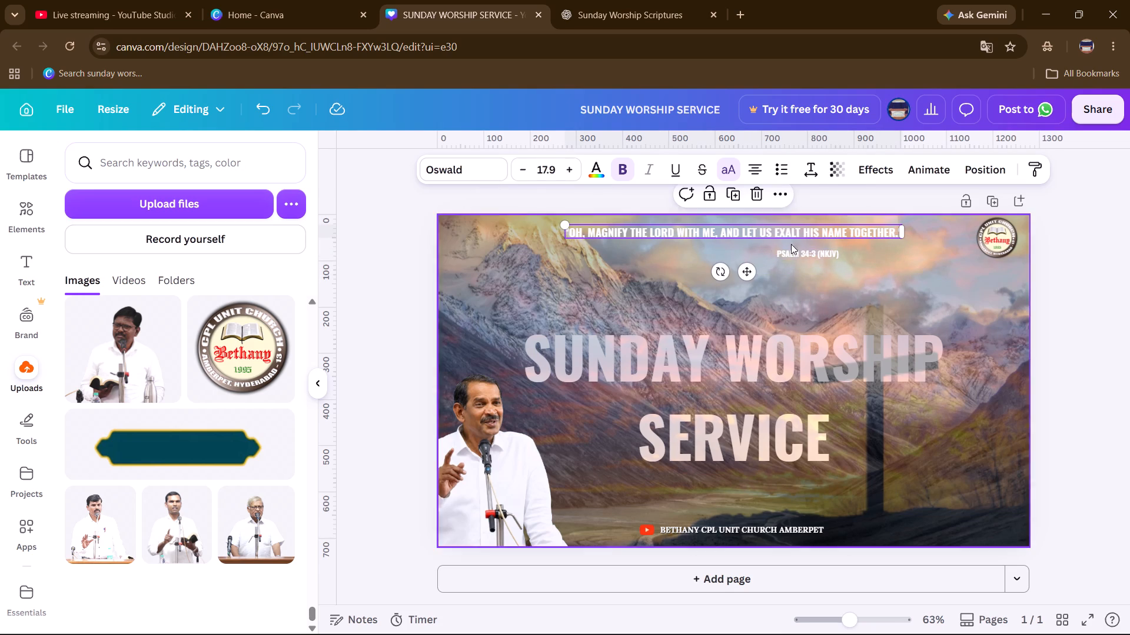
Nudge the Psalm 34:3 (NKJV) reference rightward so it sits beneath the end of the verse line, slightly inside its closing quotation mark.
click(816, 250)
key(Right)
key(Right)
key(Right)
key(Right)
key(Right)
key(Right)
key(Right)
key(Right)
key(Right)
key(Right)
key(Right)
key(Right)
key(Right)
key(Right)
key(Right)
key(Right)
key(Right)
key(Right)
key(Right)
key(Right)
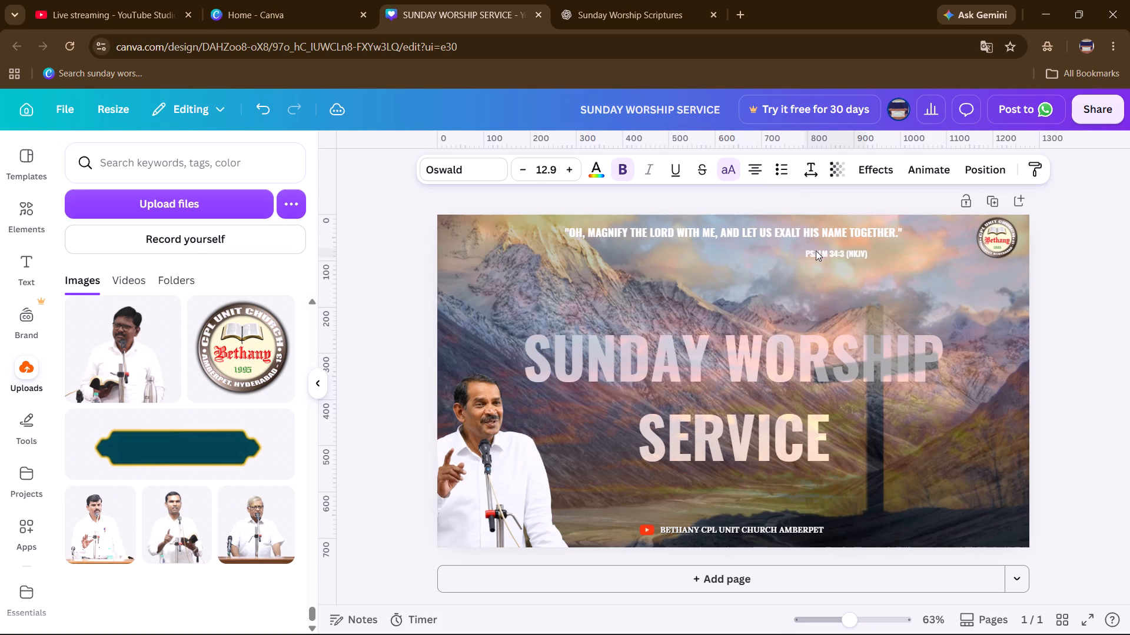
key(Right)
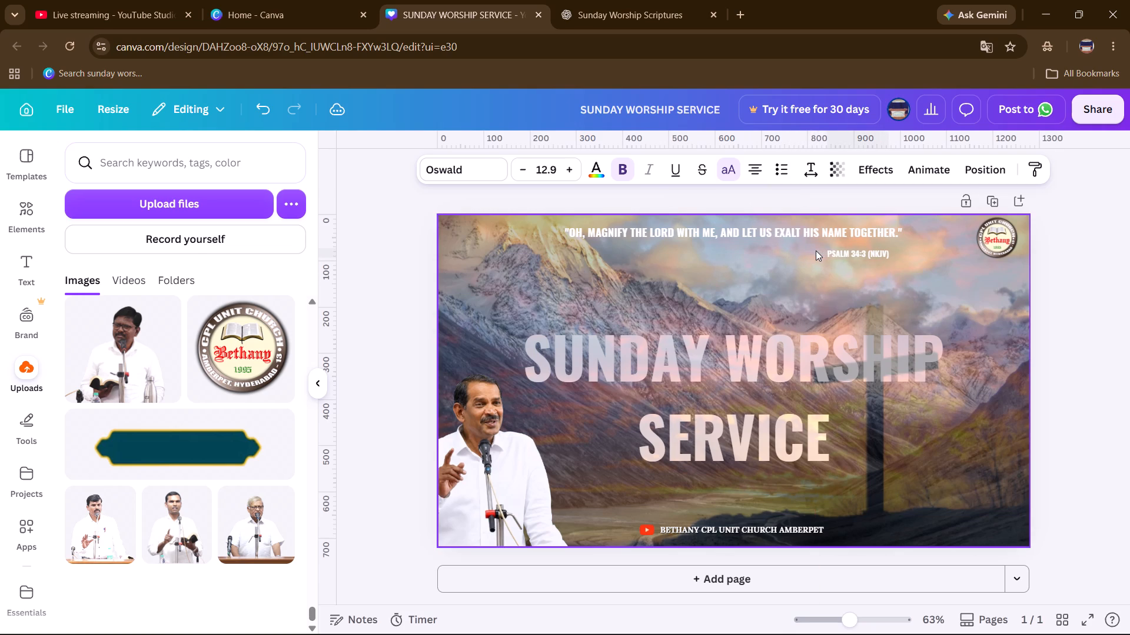
key(Right)
key(Right)
key(Right)
key(Right)
key(Right)
key(Right)
key(Right)
key(Right)
key(Right)
key(Right)
key(Right)
key(Right)
key(Right)
key(Right)
key(Right)
key(Right)
key(Left)
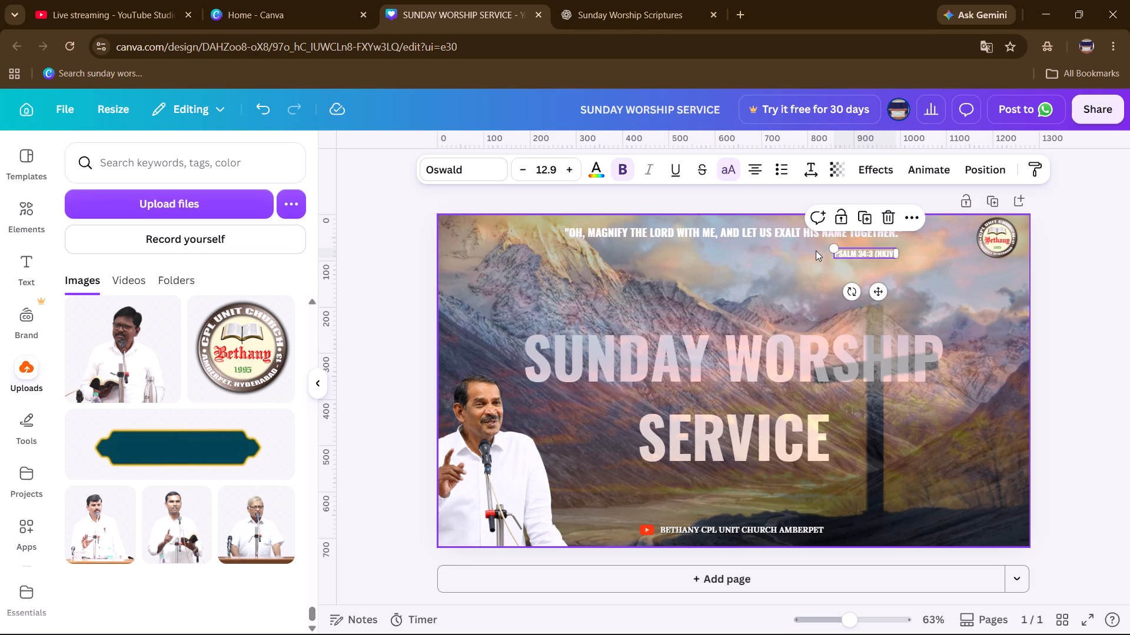
key(Right)
key(Right)
key(Right)
key(Right)
key(Right)
key(Right)
key(Right)
key(Right)
key(Right)
key(Right)
key(Right)
key(Right)
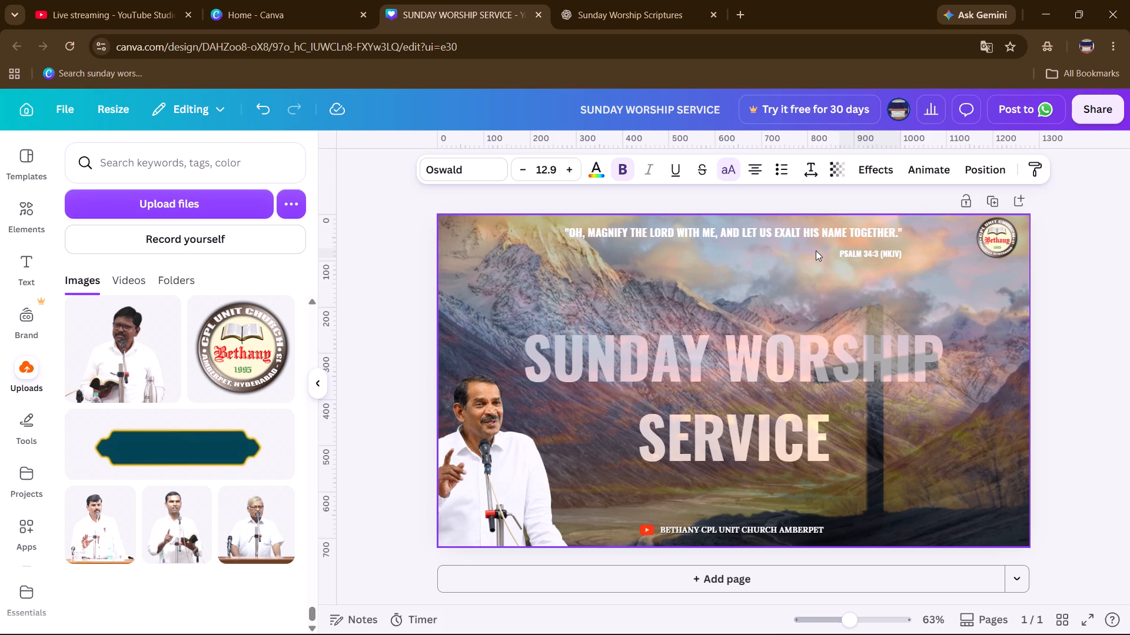
key(Left)
key(Left)
key(Left)
key(Left)
key(Left)
key(Left)
key(Left)
key(Left)
key(Left)
key(Left)
key(Left)
key(Left)
key(Left)
key(Left)
key(Right)
key(Right)
key(Left)
key(Left)
key(Left)
key(Left)
key(Left)
key(Left)
key(Left)
key(Left)
key(Left)
key(Left)
key(Left)
key(Left)
key(Left)
key(Left)
key(Left)
key(Left)
key(Left)
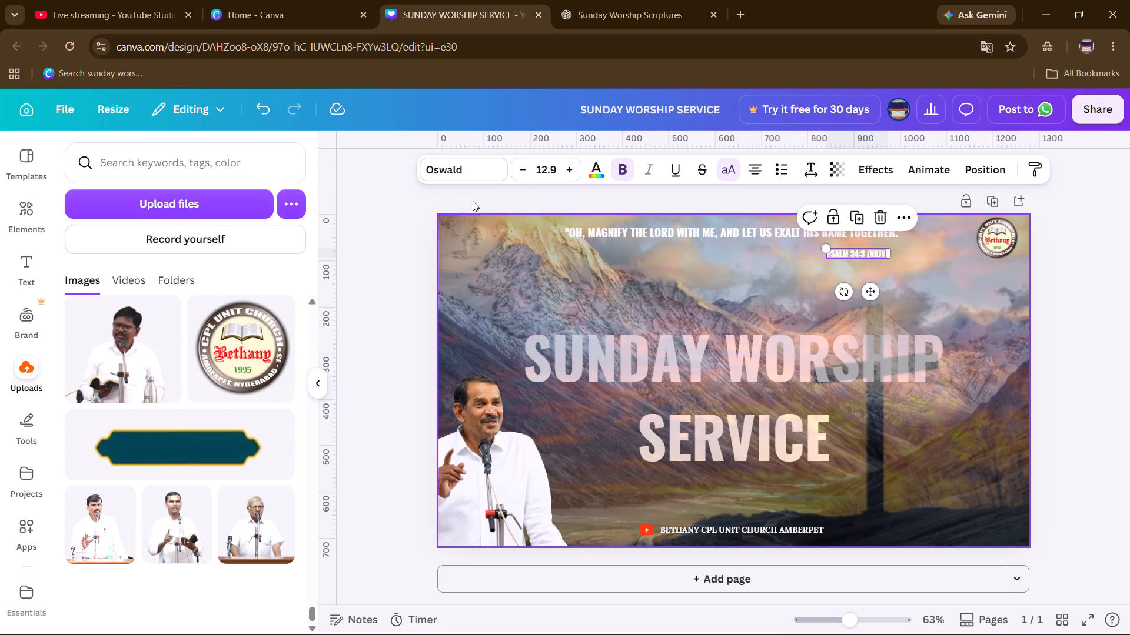
Select all the thumbnail's text, speaker, cross and logo elements together and apply the Succession animation.
click(396, 253)
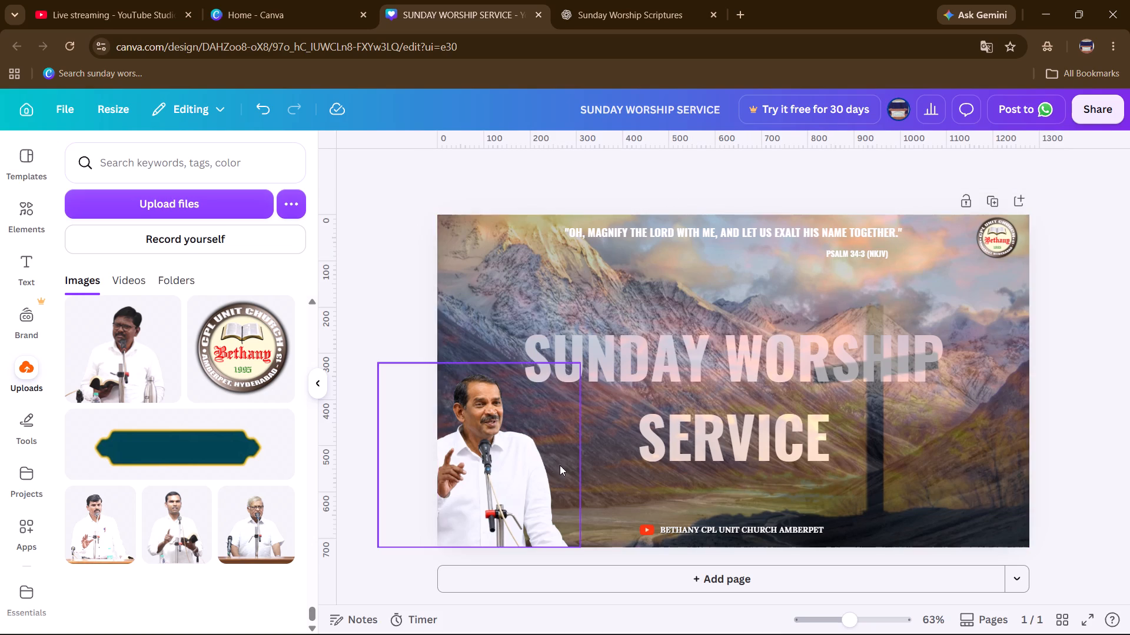
drag(388, 188, 953, 473)
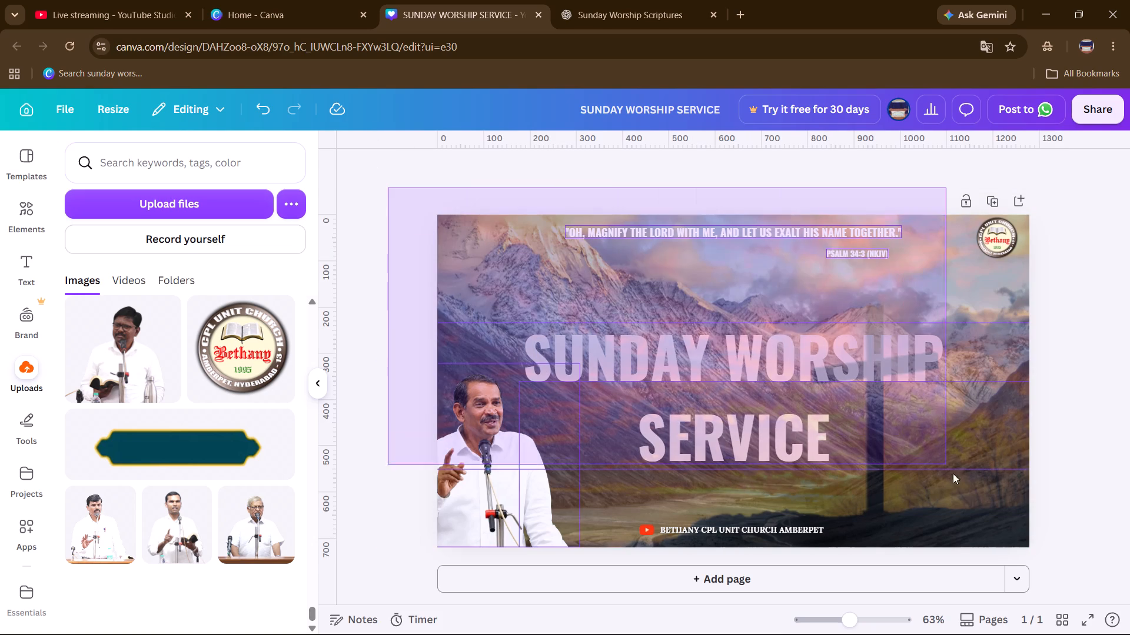
drag(953, 473, 1091, 559)
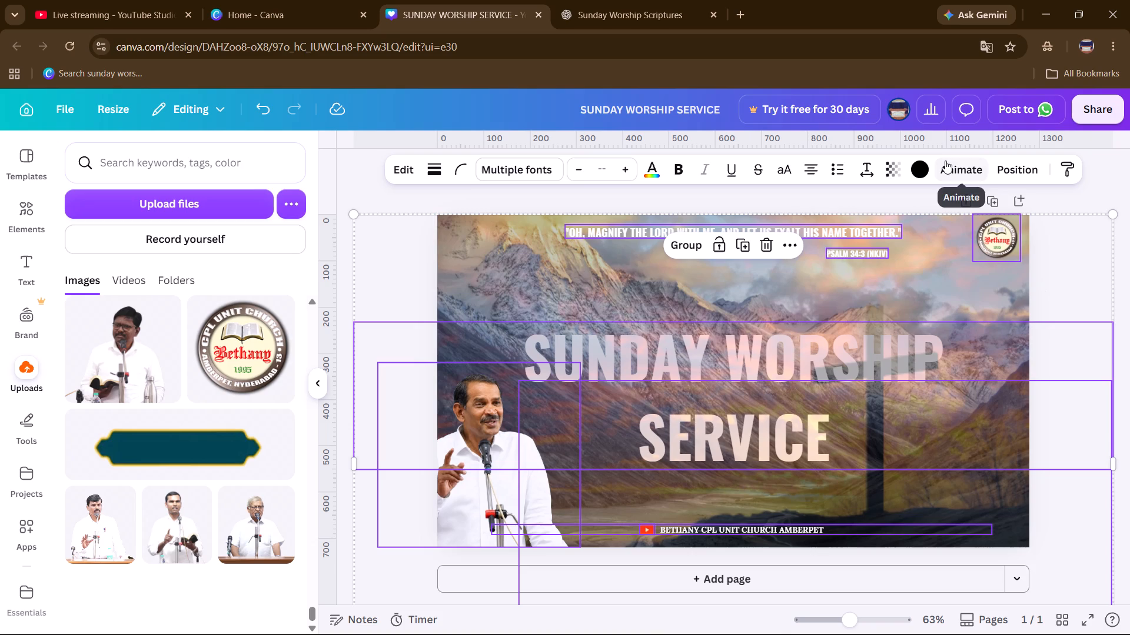
click(945, 161)
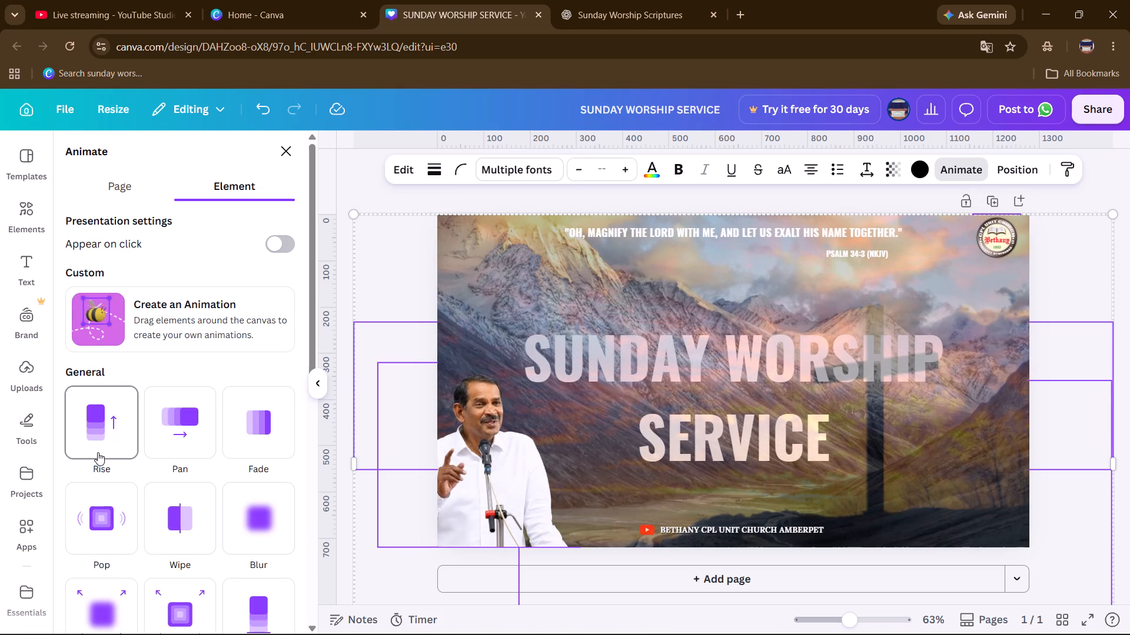
scroll(160, 558, down, 2)
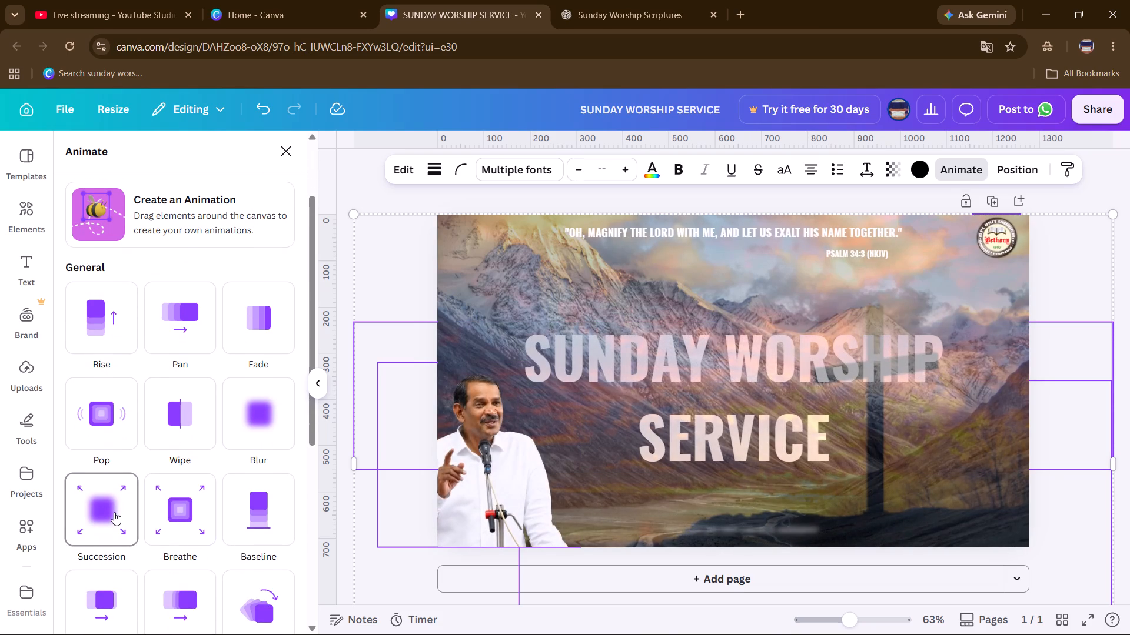
scroll(261, 514, down, 2)
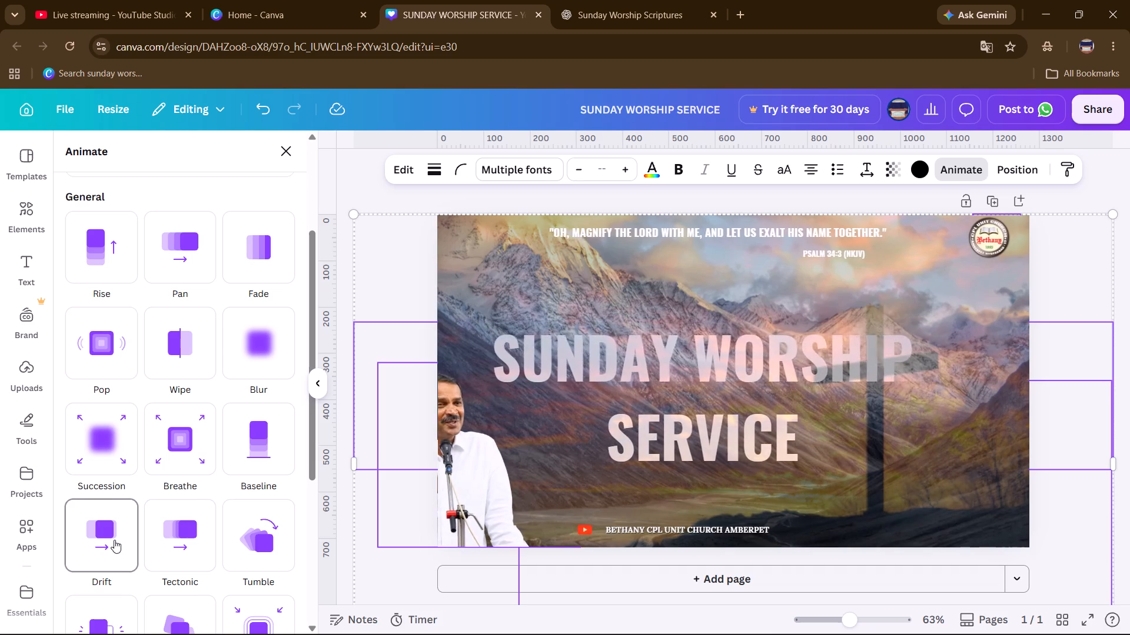
click(99, 463)
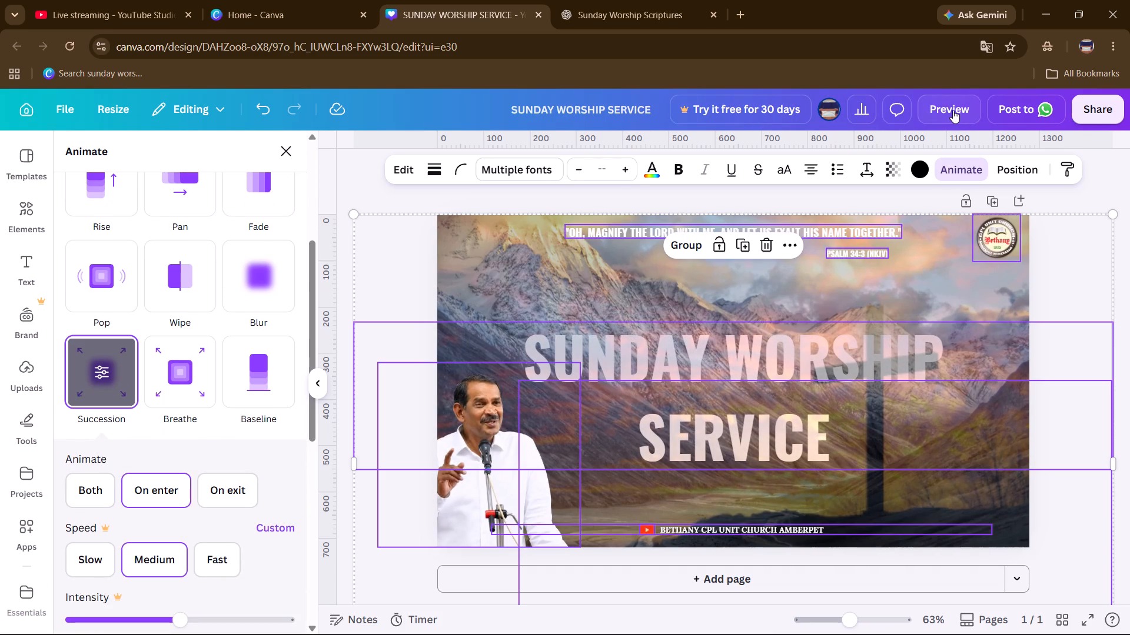
Preview the animated thumbnail in full screen, then return to the editor.
click(948, 109)
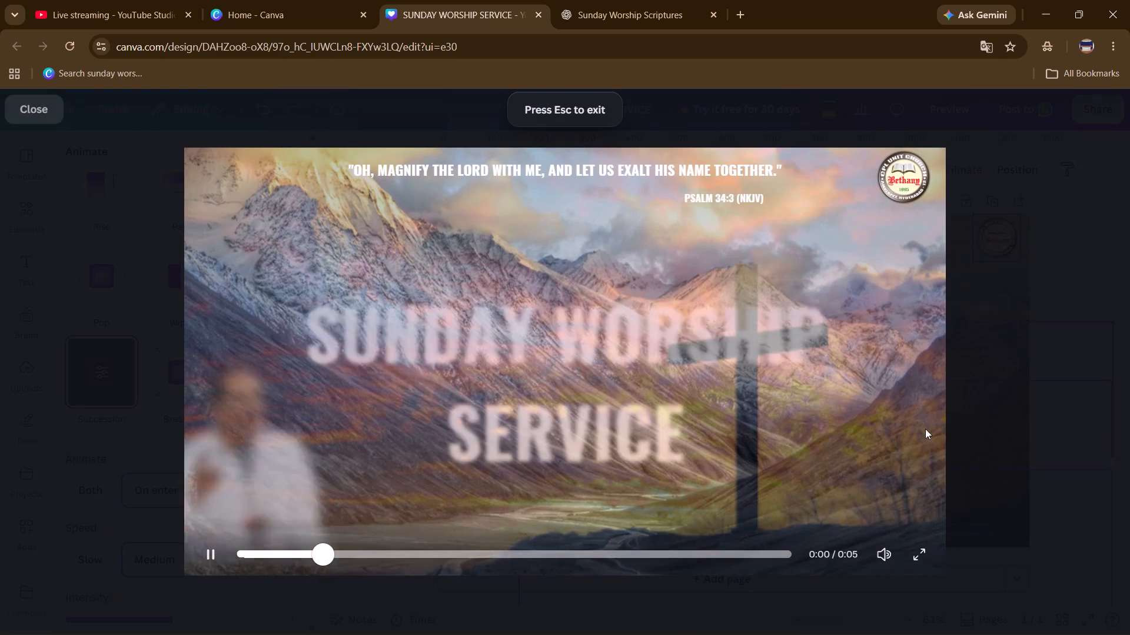
click(917, 558)
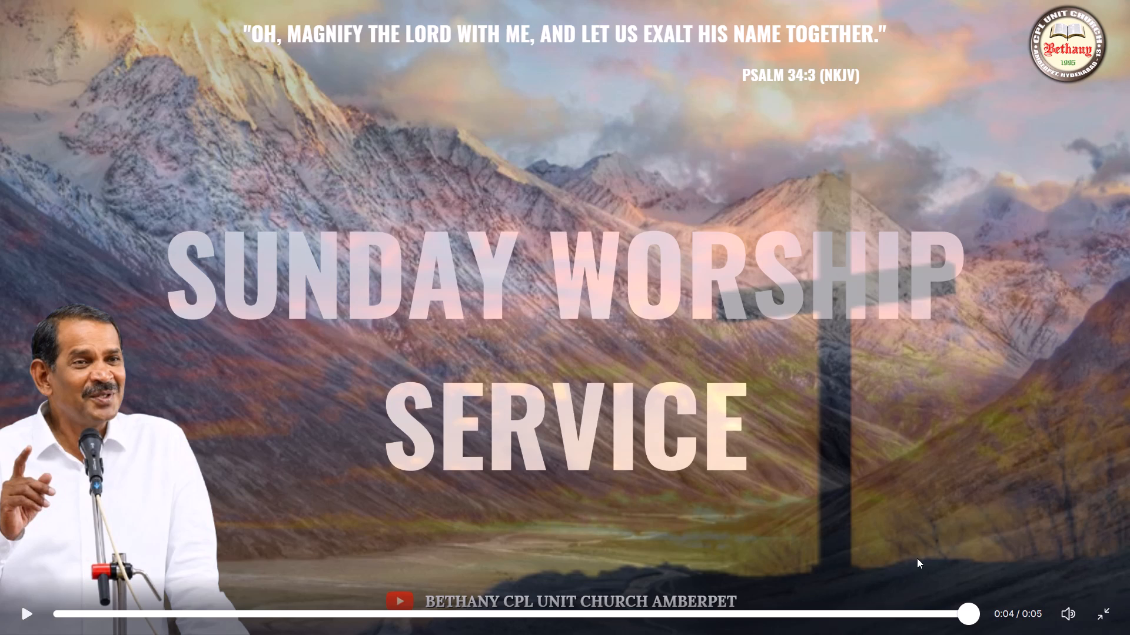
key(space)
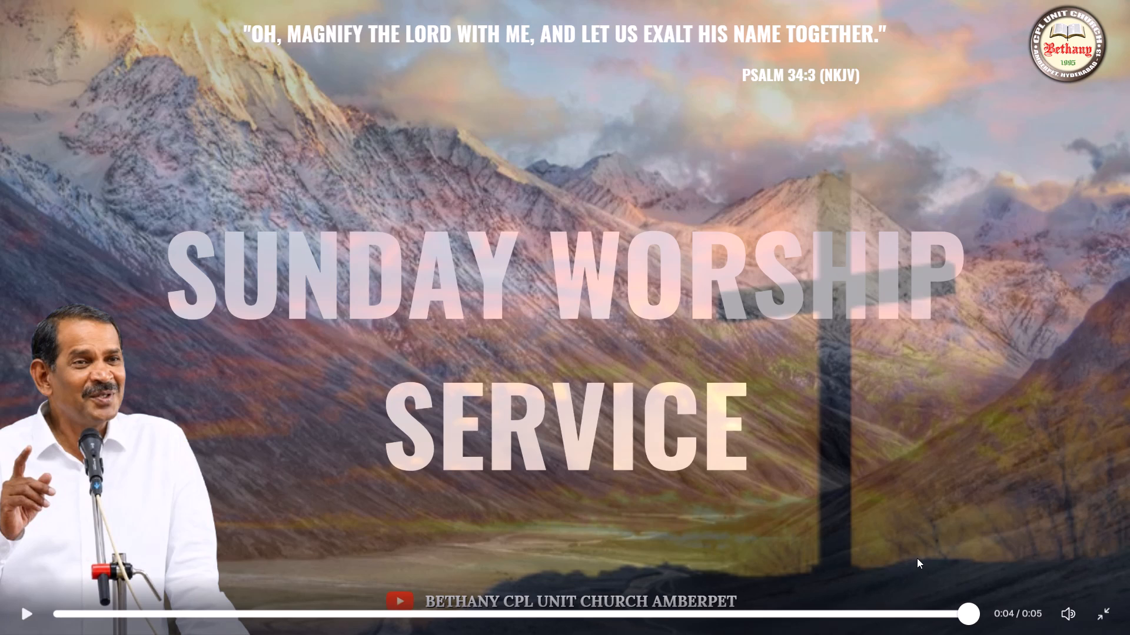
key(Escape)
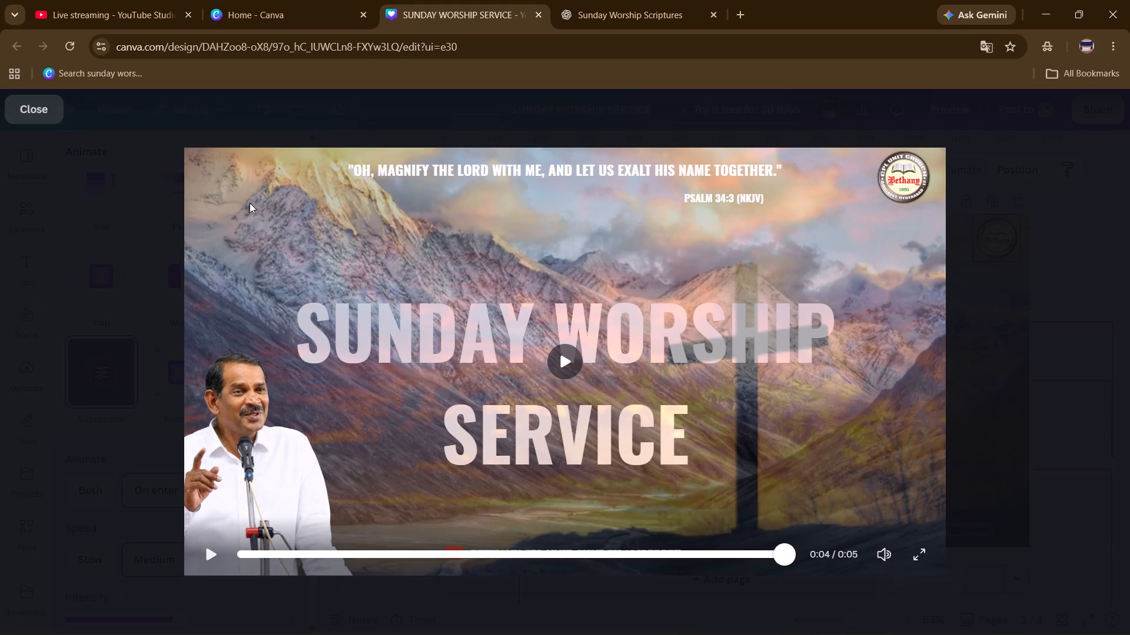
click(22, 108)
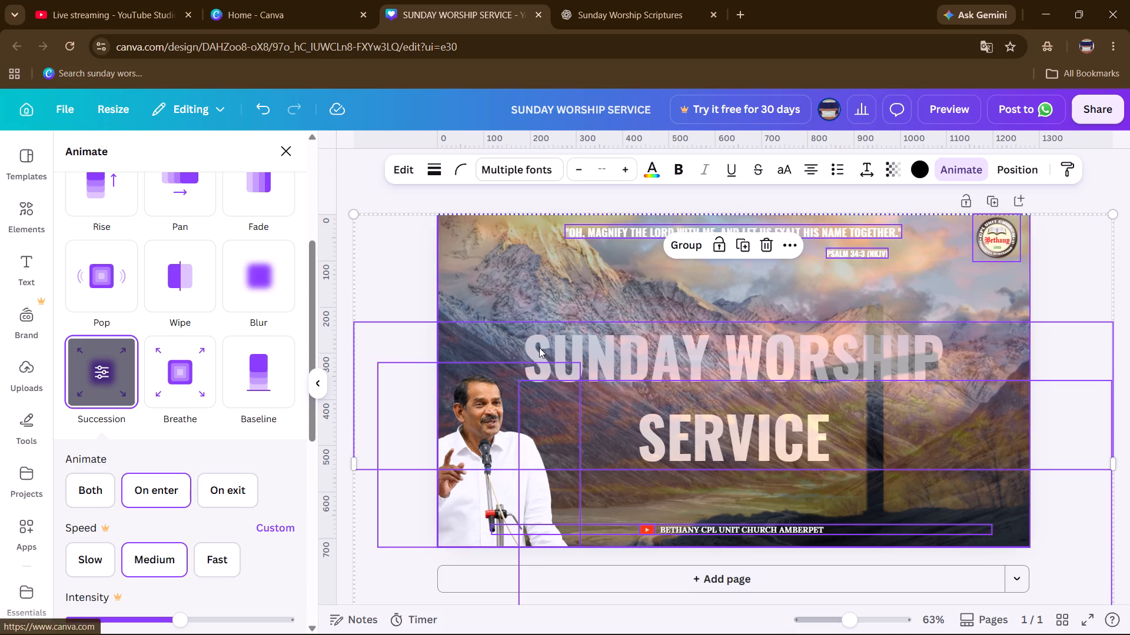
Add the uploaded teal banner with gold border, shrink it, and place it over the speaker's lower body in the thumbnail's bottom-left corner.
click(362, 169)
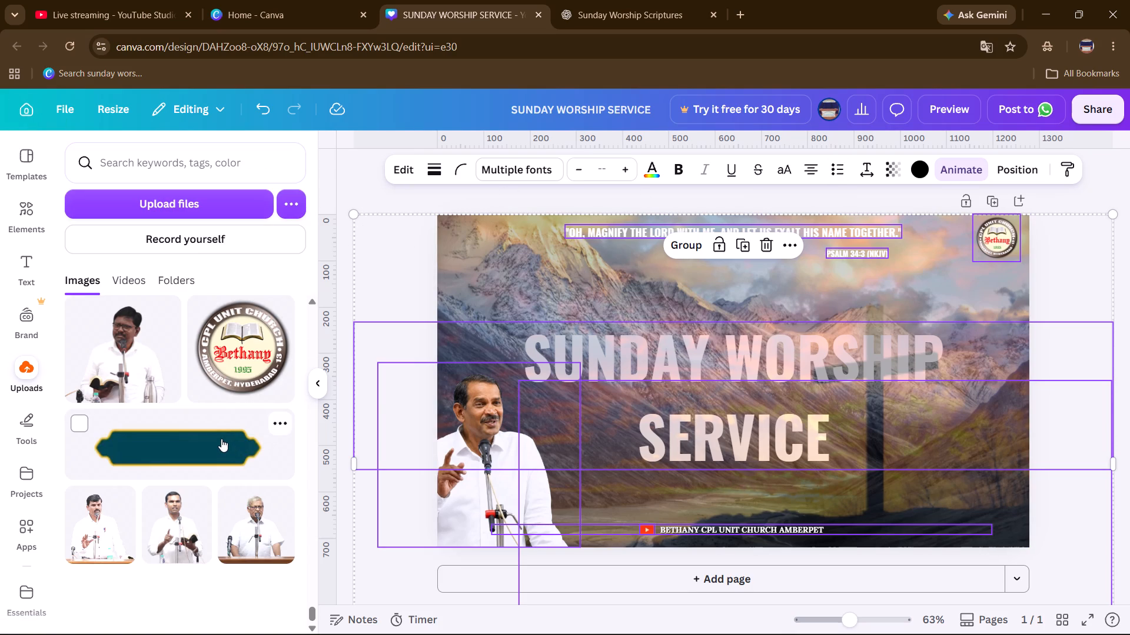
click(221, 439)
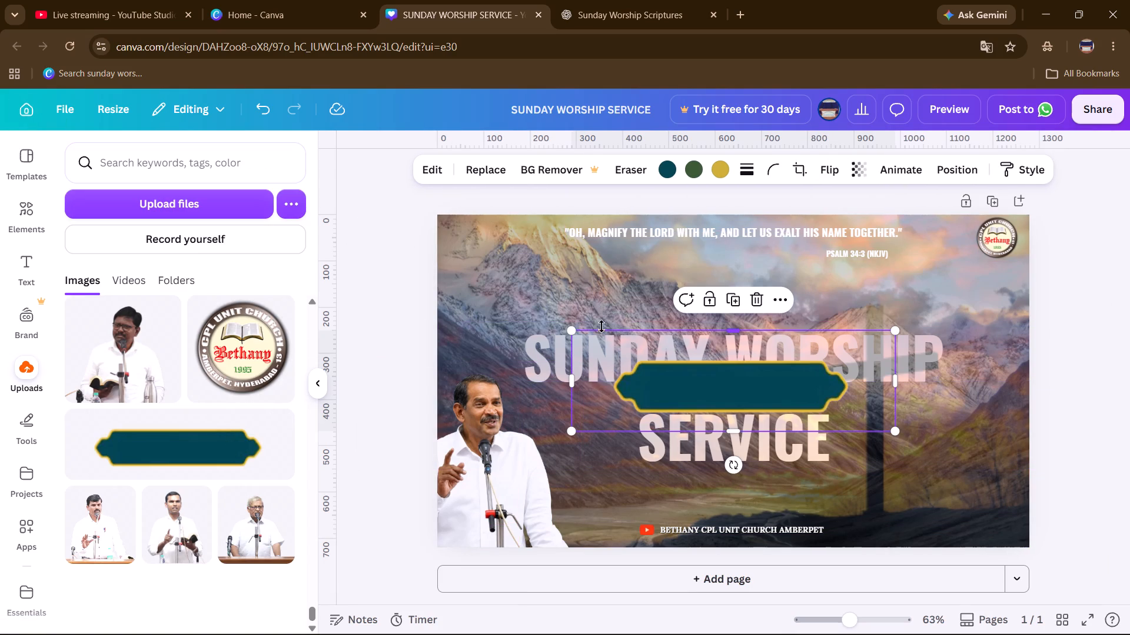
drag(571, 331, 623, 358)
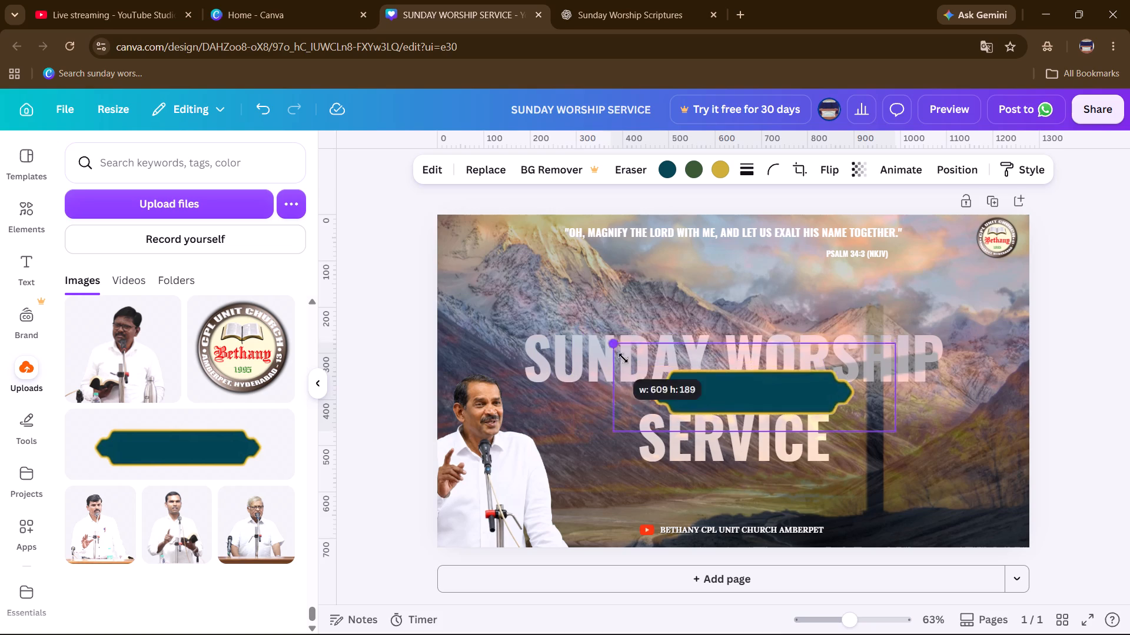
drag(623, 358, 739, 410)
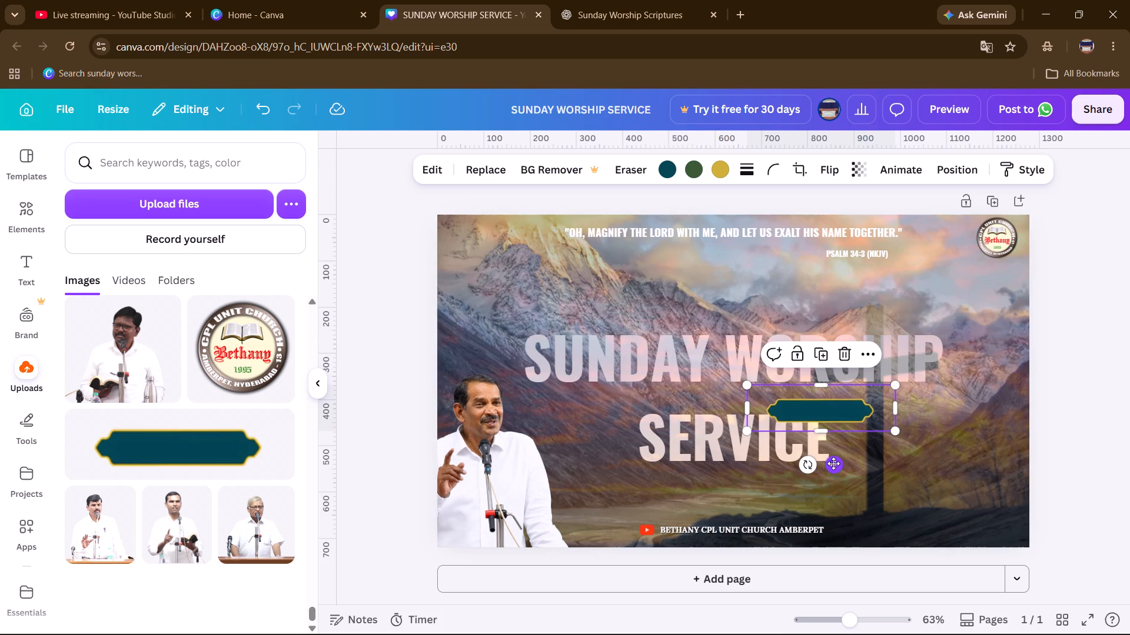
drag(833, 463, 510, 577)
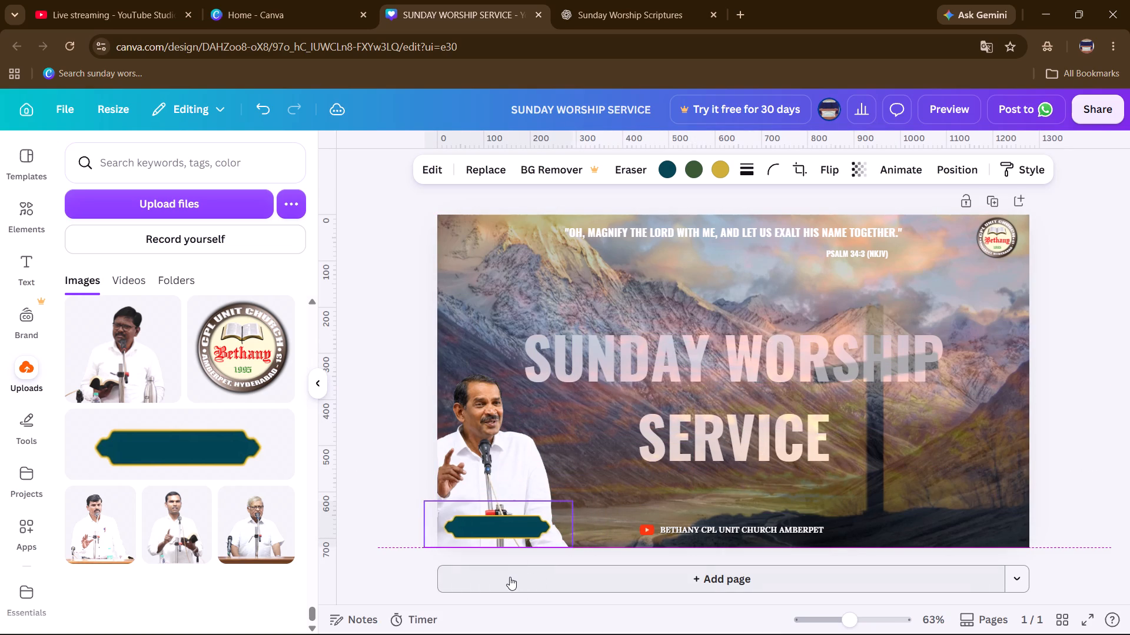
drag(510, 577, 510, 587)
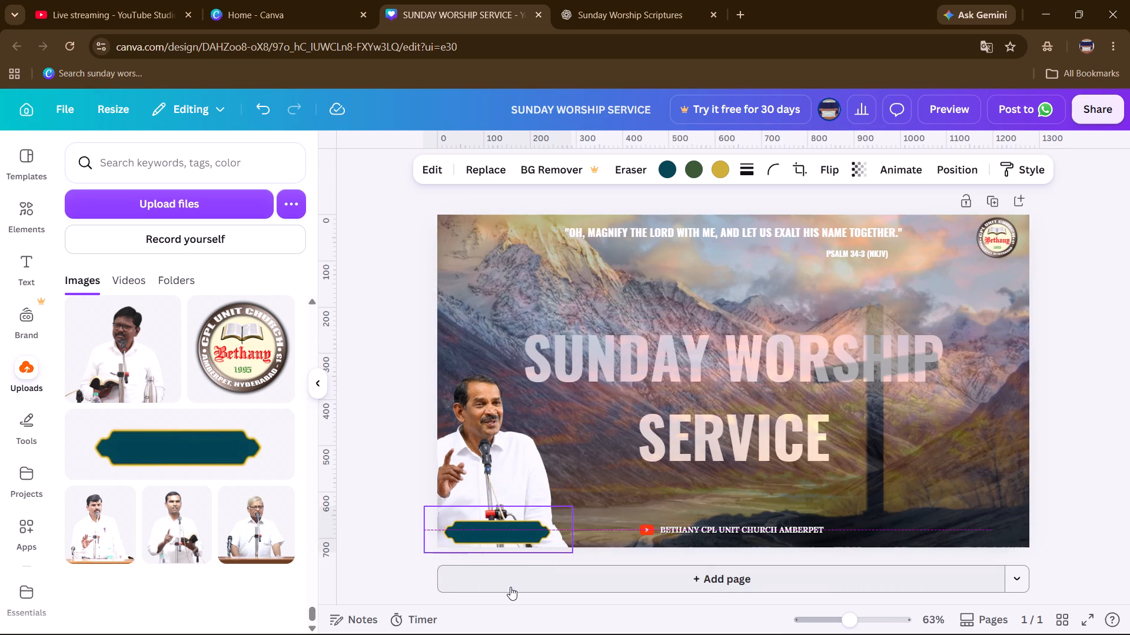
drag(510, 587, 496, 591)
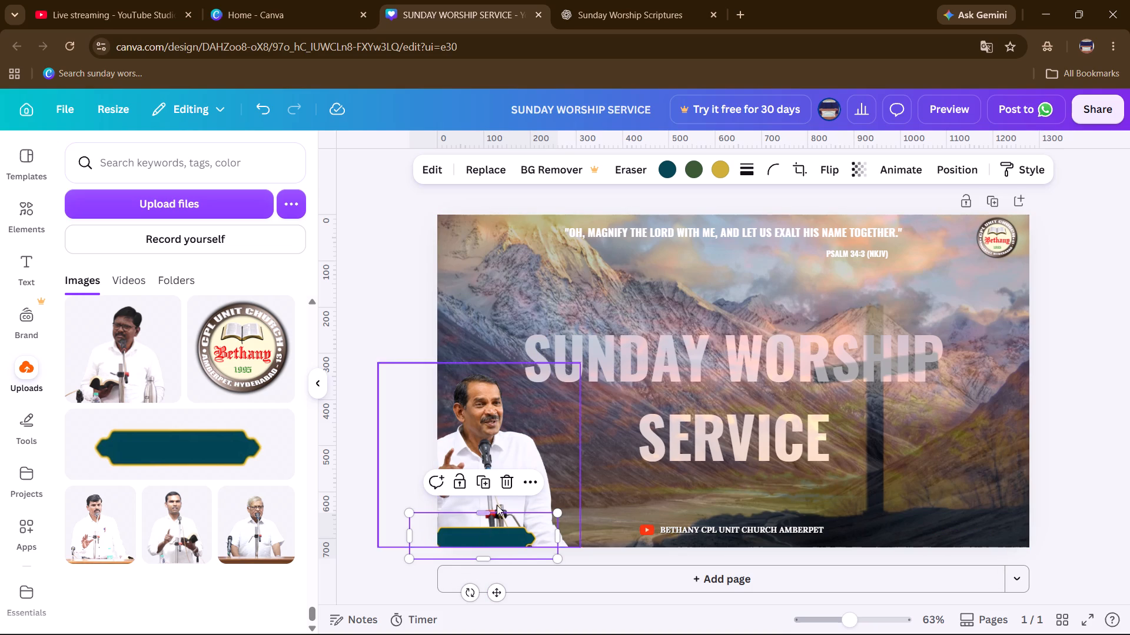
Delete the teal banner with gold border from over the speaker's lower body.
click(502, 478)
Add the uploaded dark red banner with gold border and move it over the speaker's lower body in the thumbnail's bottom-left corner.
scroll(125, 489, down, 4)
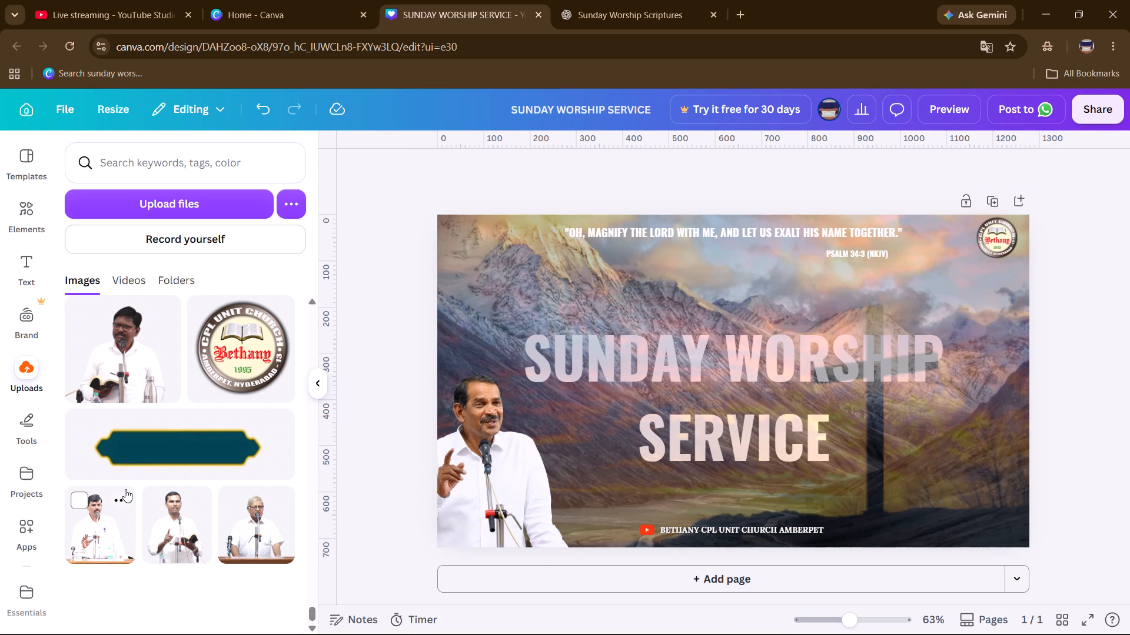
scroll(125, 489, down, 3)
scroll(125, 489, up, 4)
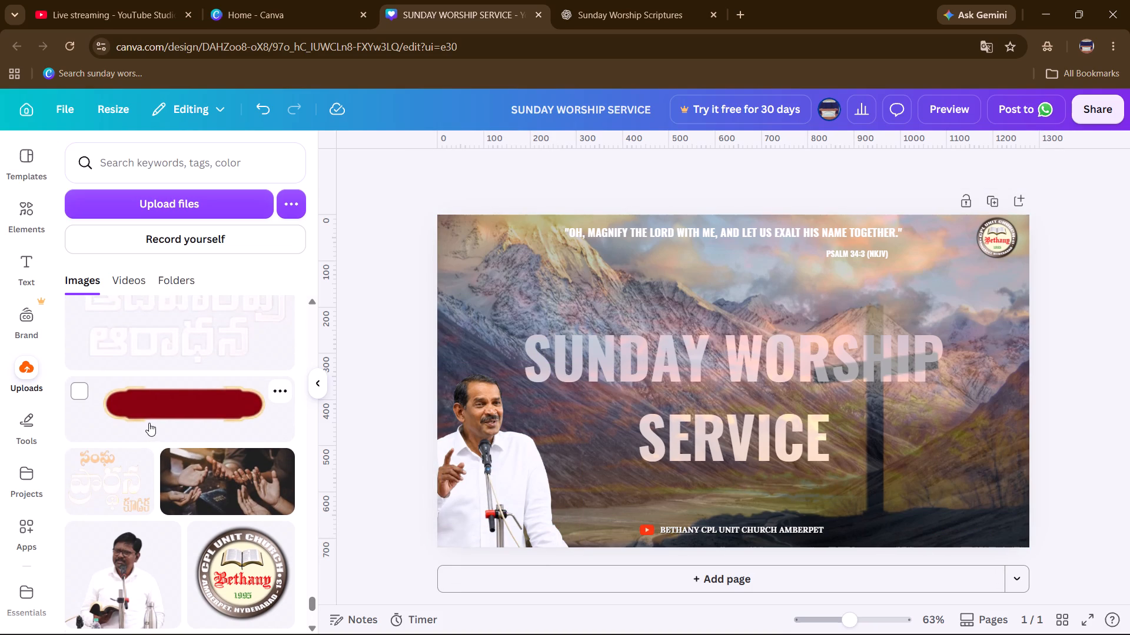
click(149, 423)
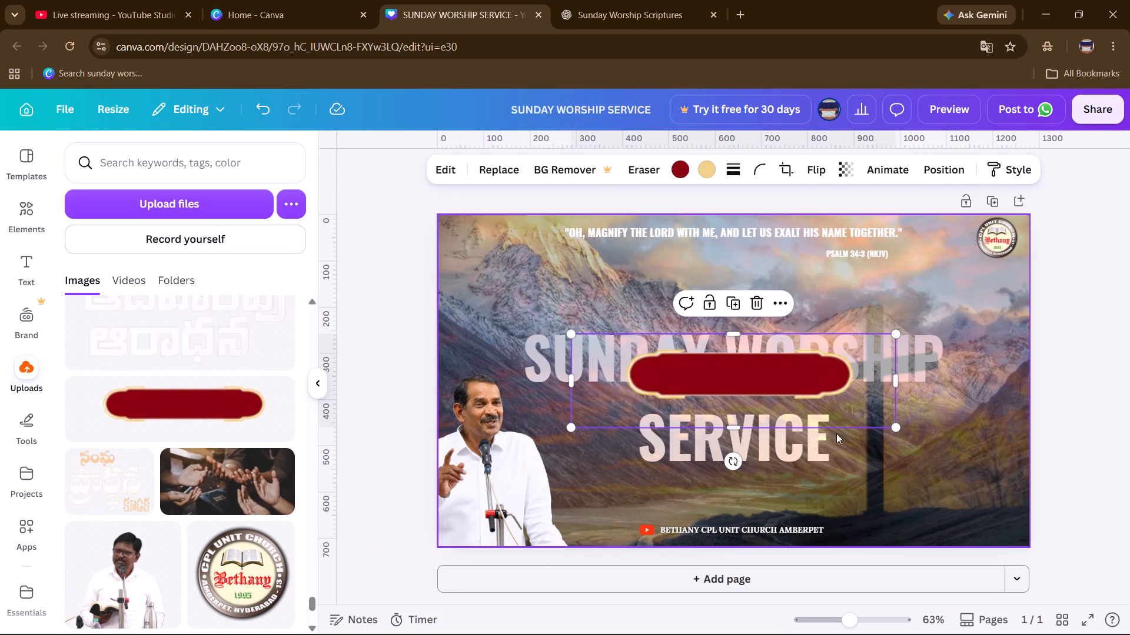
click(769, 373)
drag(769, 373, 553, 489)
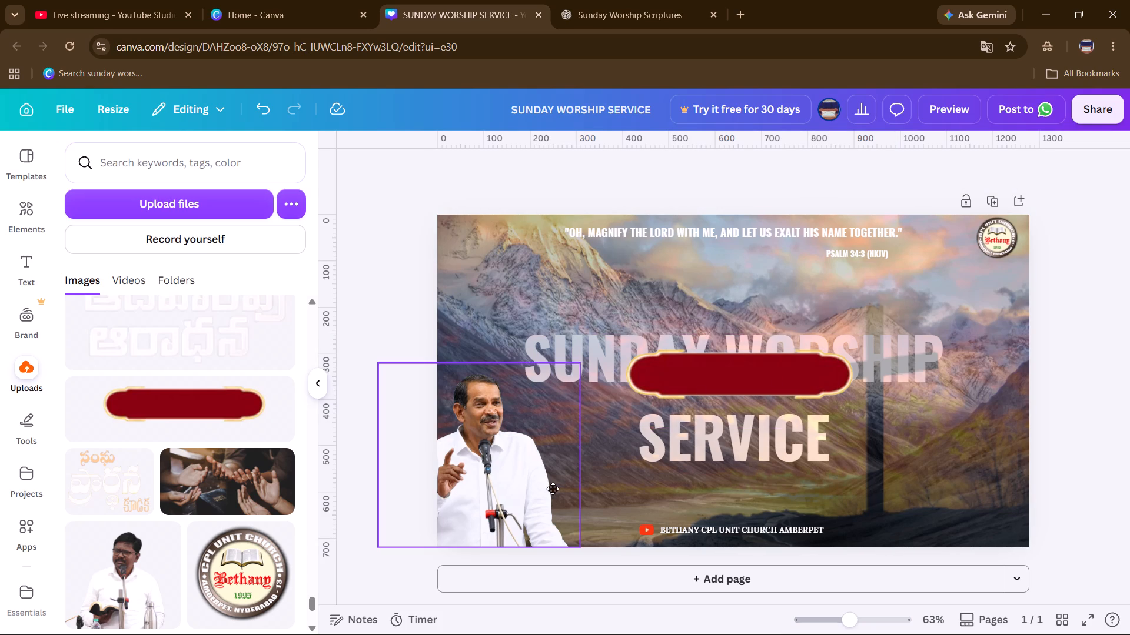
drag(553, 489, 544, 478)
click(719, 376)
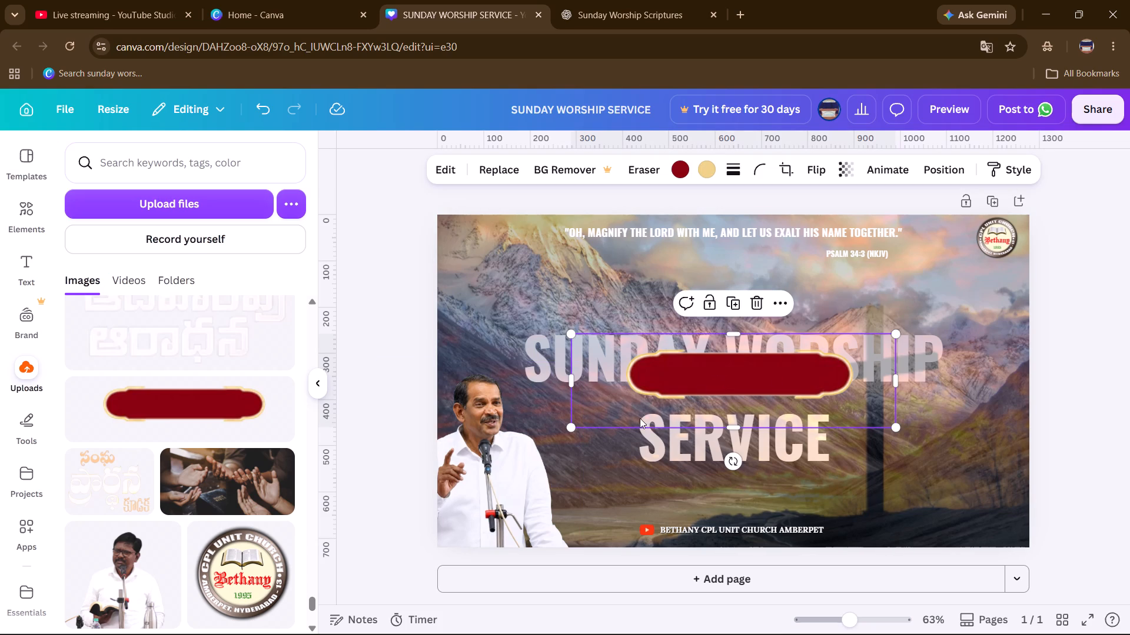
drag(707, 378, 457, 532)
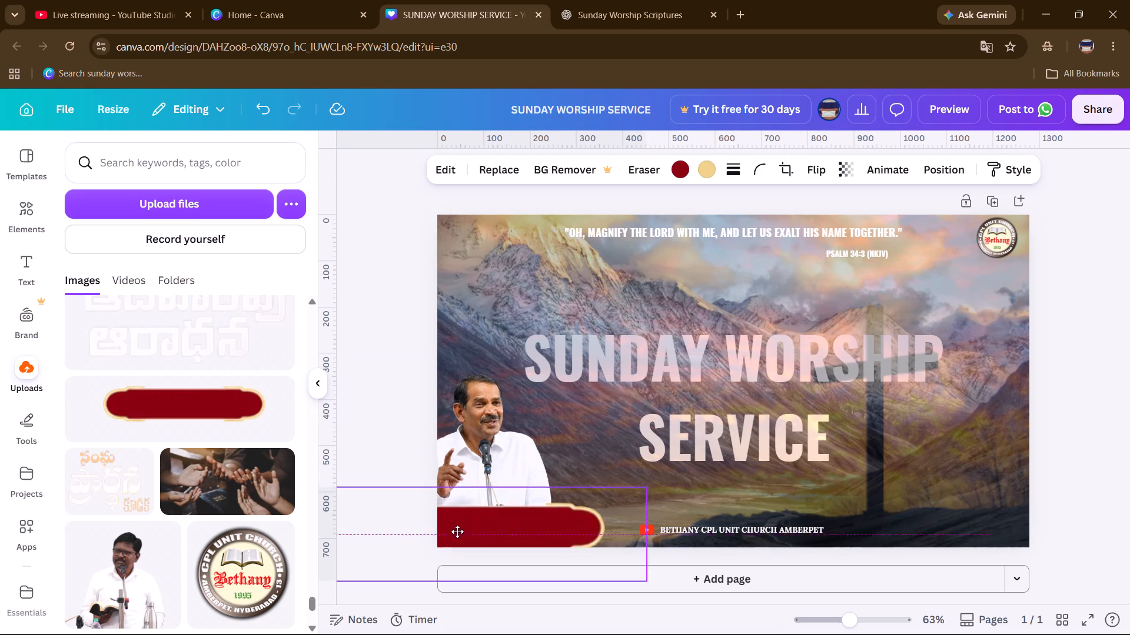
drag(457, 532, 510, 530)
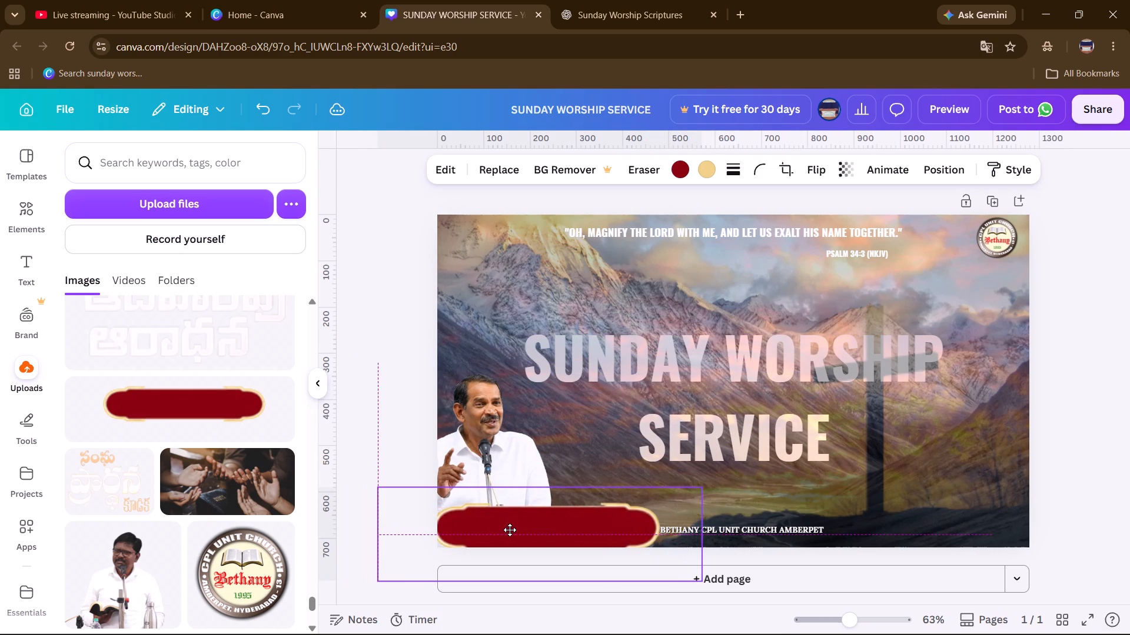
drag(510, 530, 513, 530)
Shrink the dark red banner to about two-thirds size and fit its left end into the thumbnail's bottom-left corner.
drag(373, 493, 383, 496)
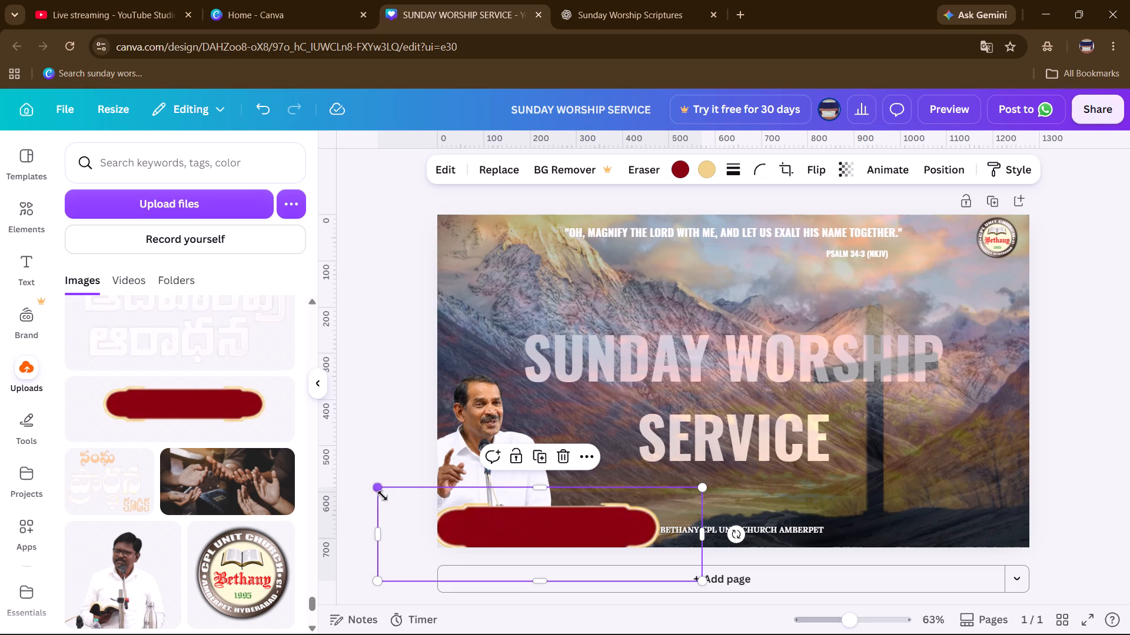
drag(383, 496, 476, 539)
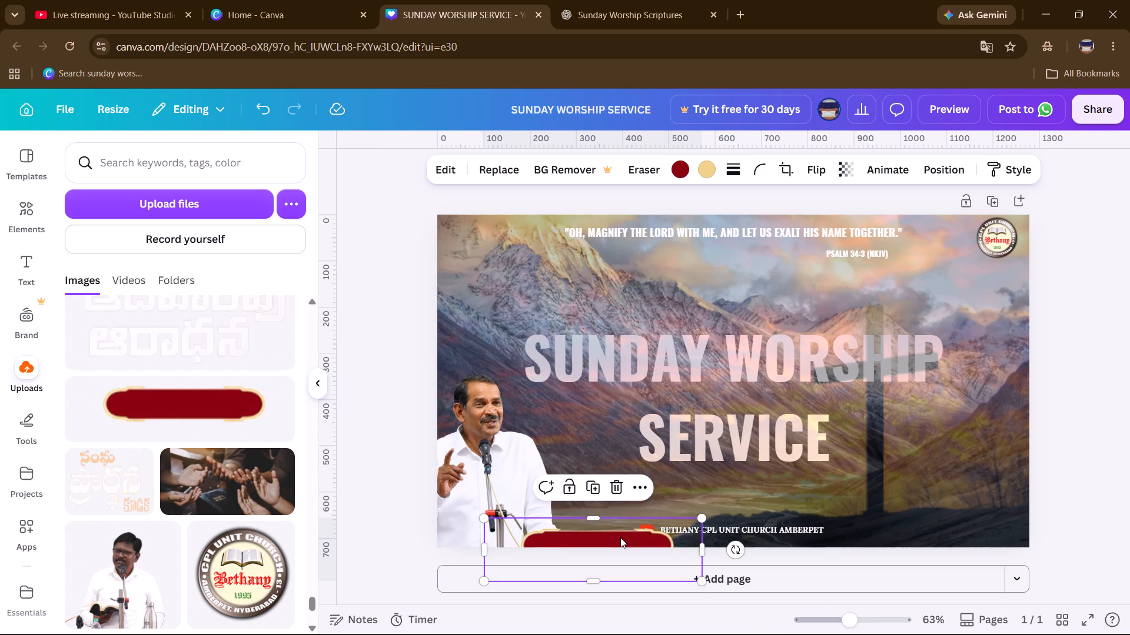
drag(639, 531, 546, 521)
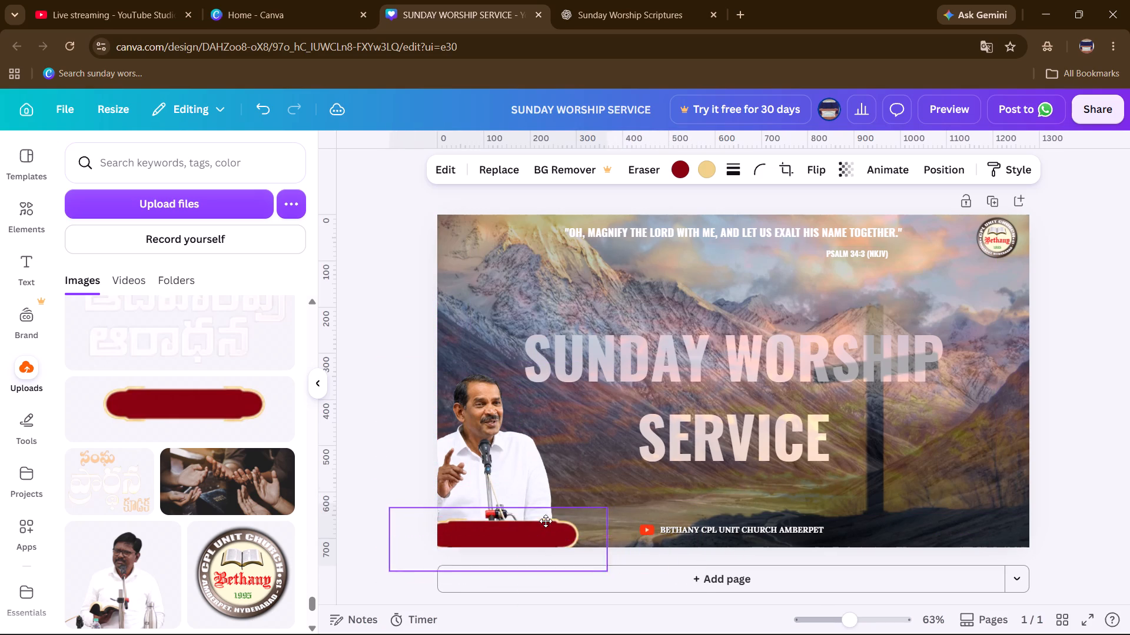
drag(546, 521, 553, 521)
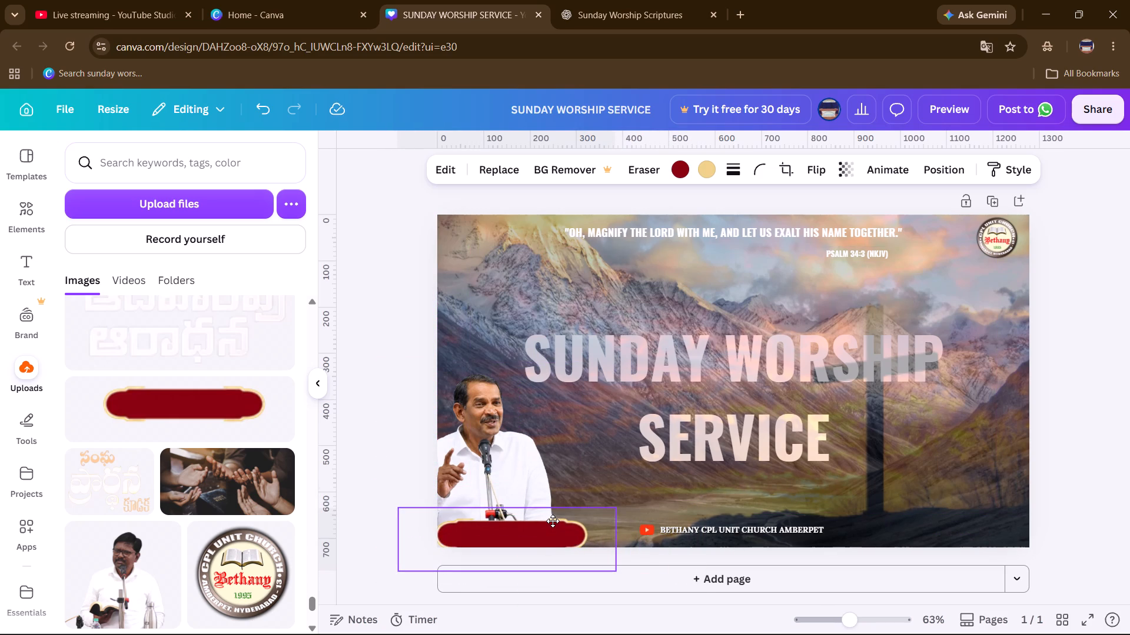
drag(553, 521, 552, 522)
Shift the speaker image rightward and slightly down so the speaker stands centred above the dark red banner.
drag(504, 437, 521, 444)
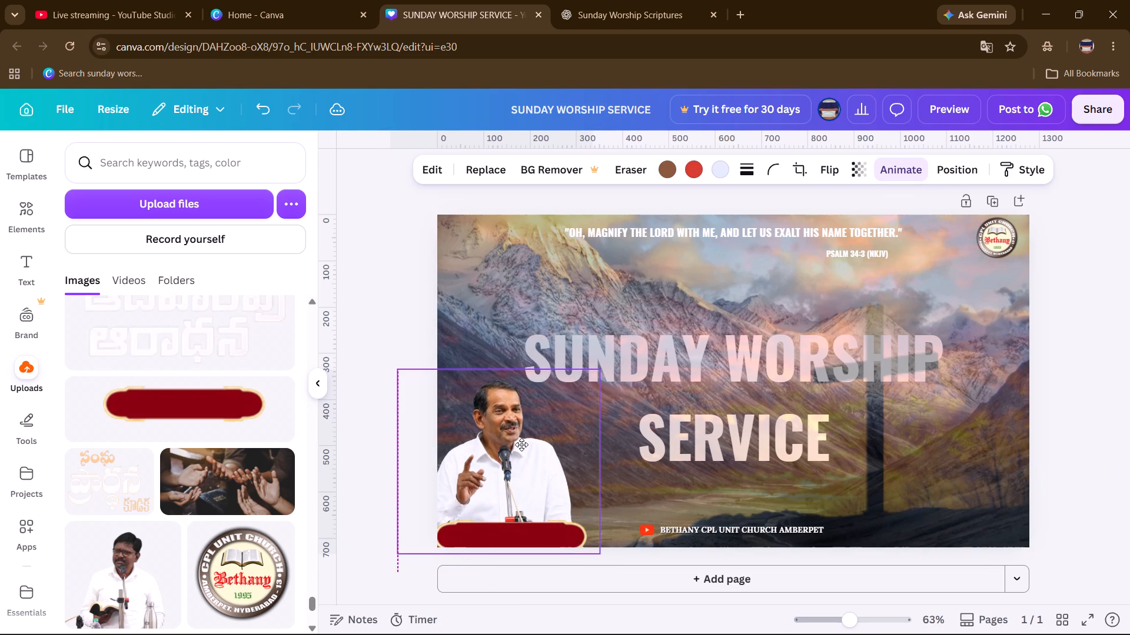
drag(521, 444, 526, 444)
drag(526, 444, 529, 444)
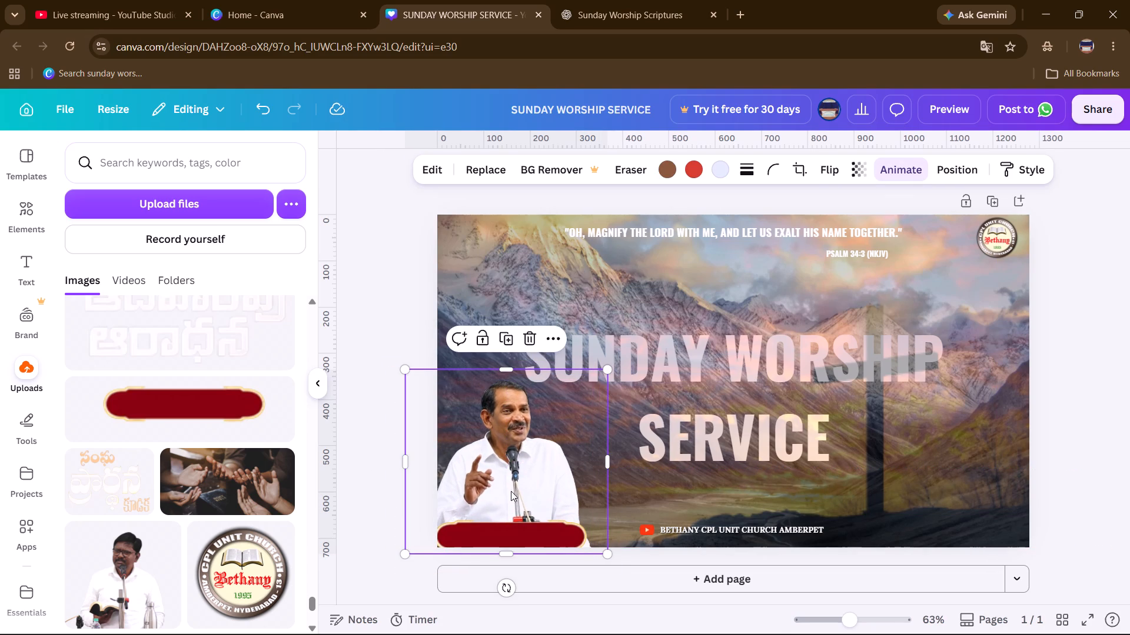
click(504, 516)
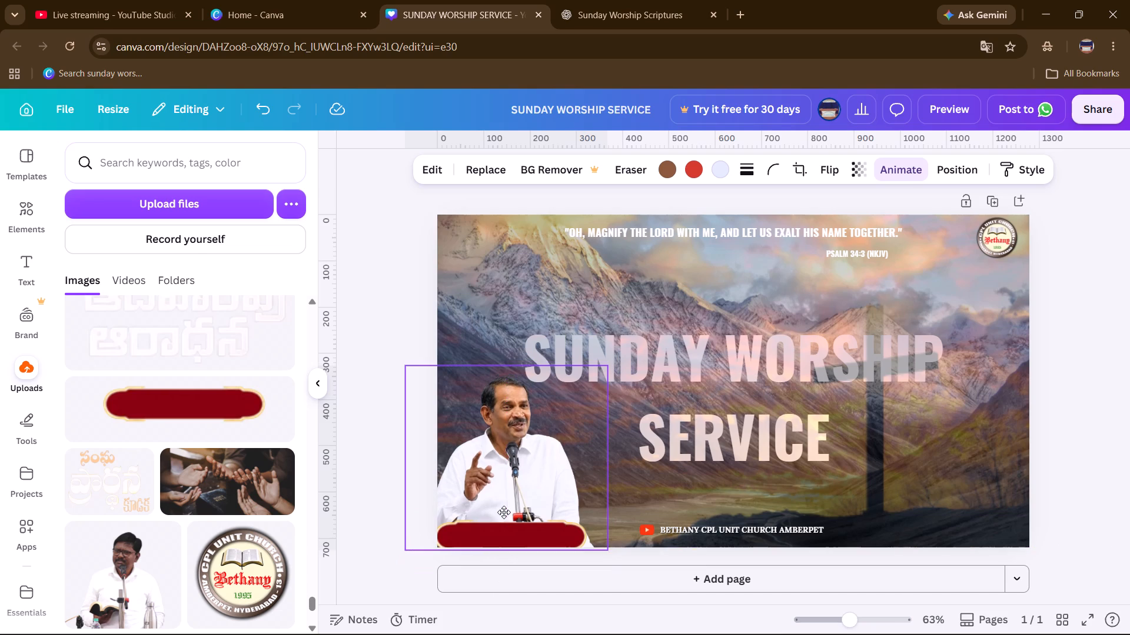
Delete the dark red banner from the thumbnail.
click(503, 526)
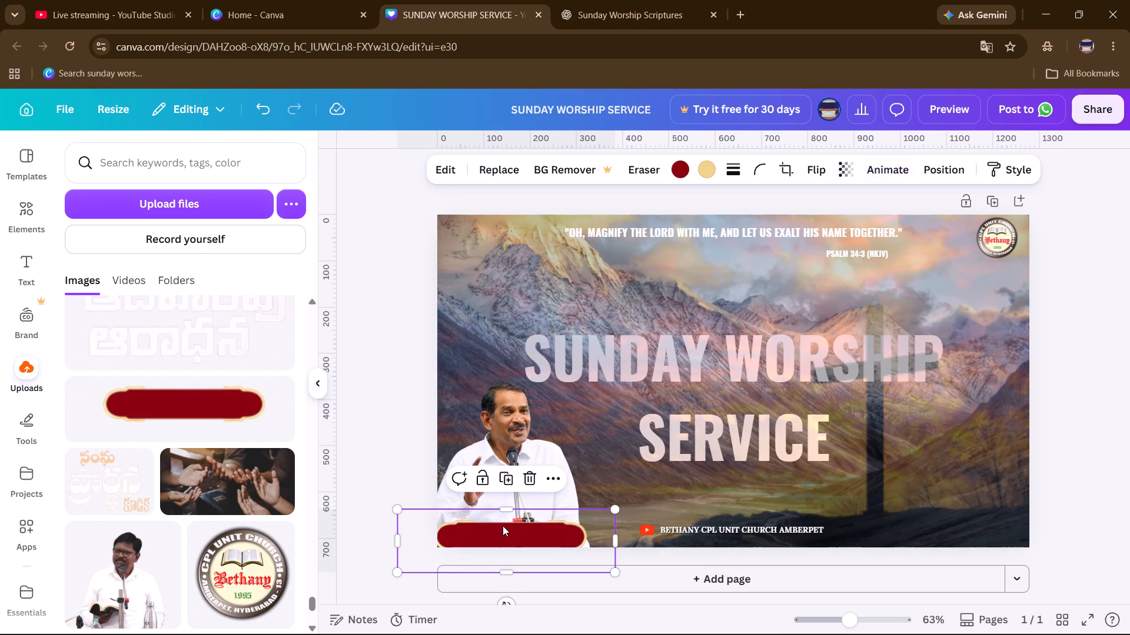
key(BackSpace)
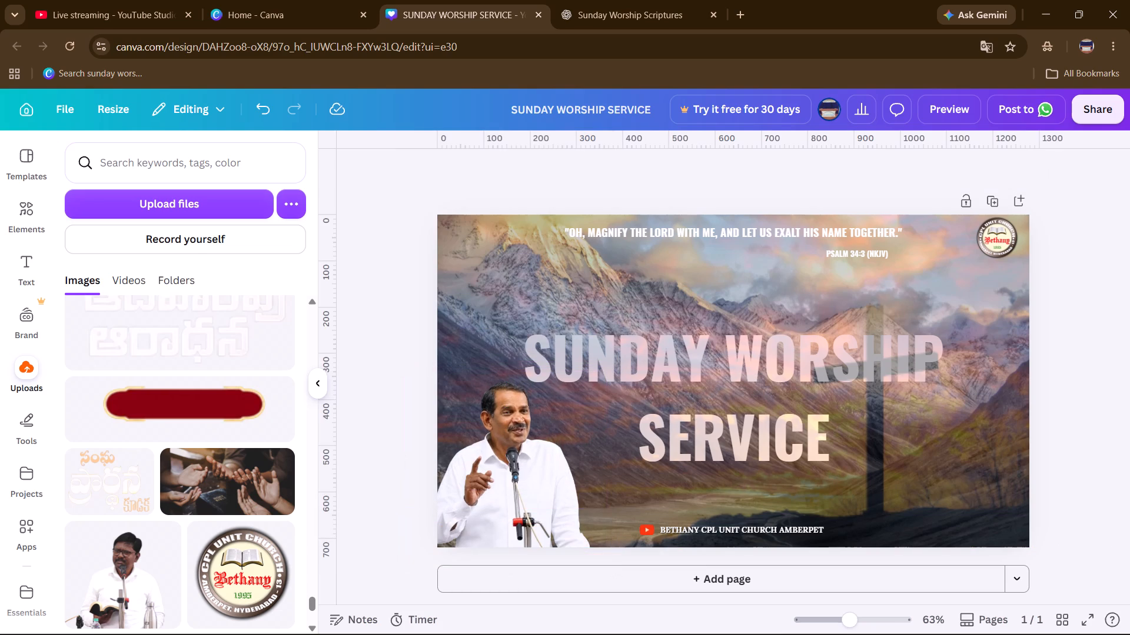
Move the speaker back toward the left edge, slightly past the thumbnail's bottom, and enlarge the image to about 500 px wide.
drag(511, 496, 476, 488)
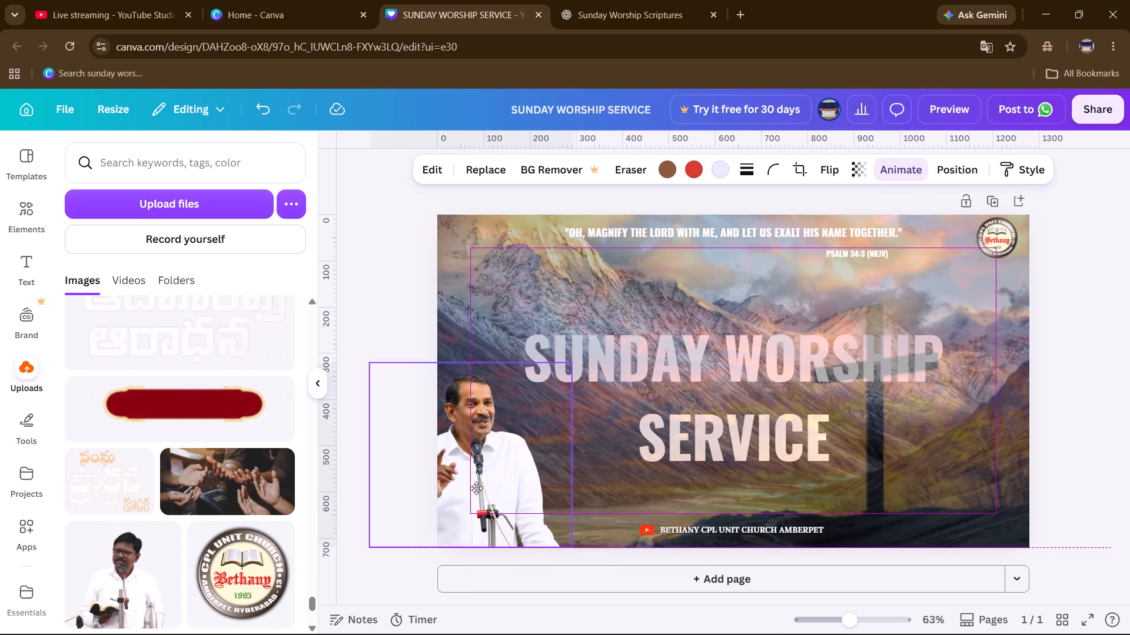
drag(476, 488, 486, 502)
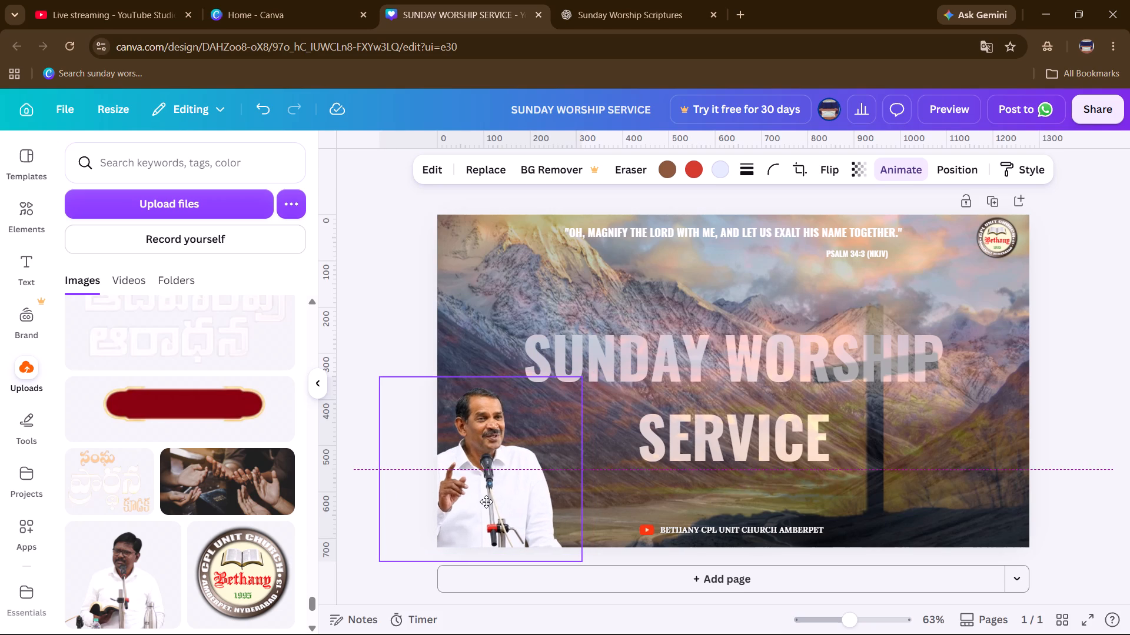
drag(486, 502, 484, 503)
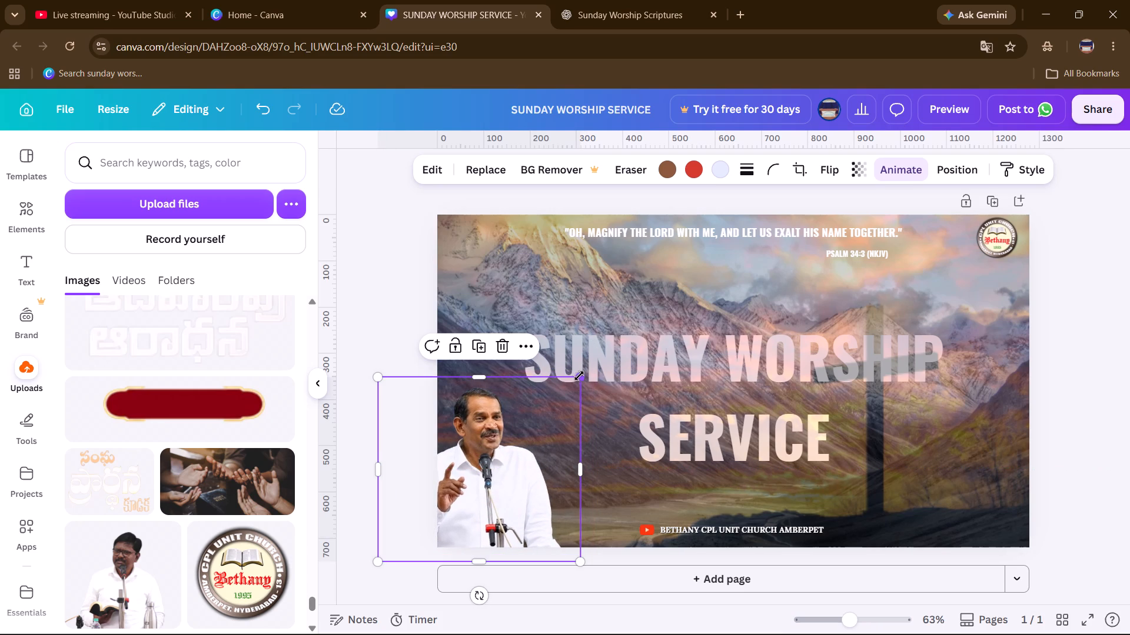
drag(577, 376, 621, 357)
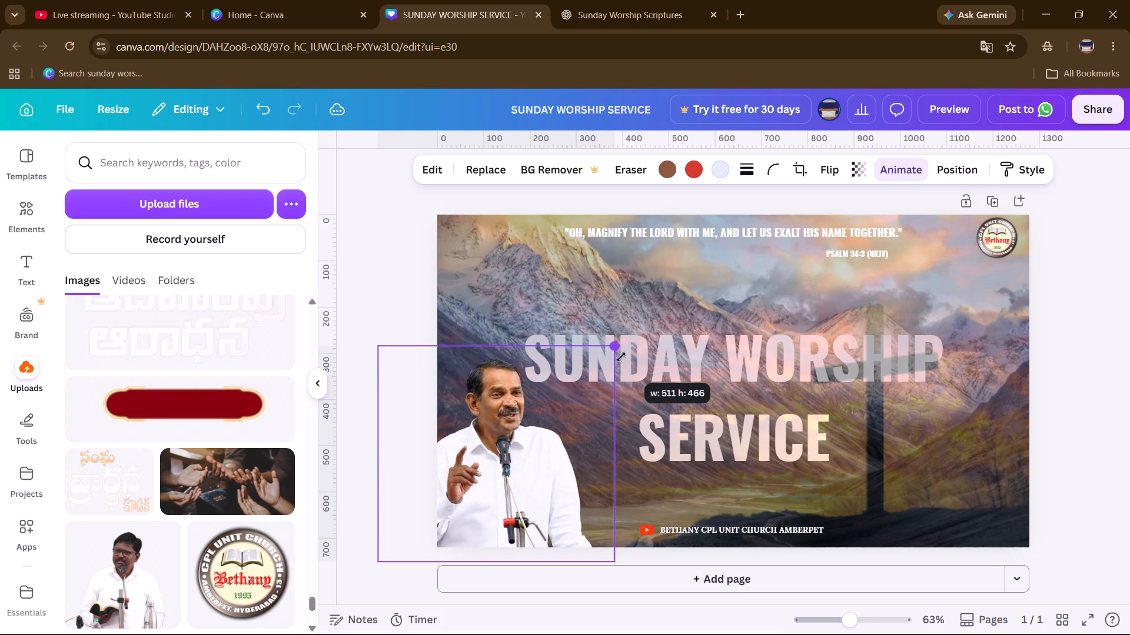
drag(621, 357, 619, 359)
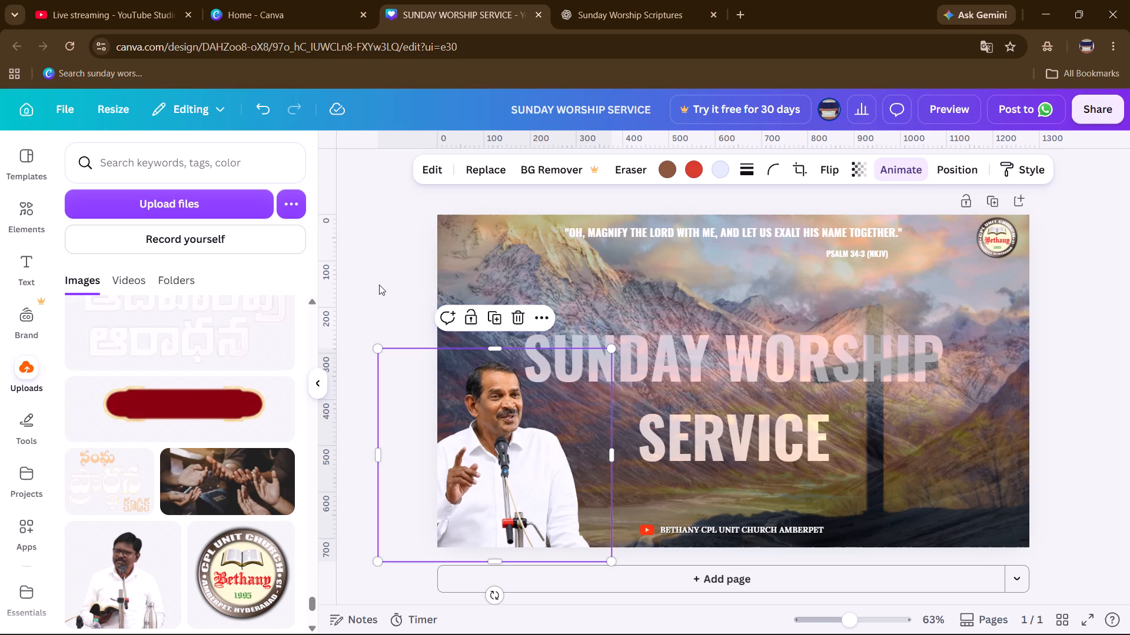
click(379, 285)
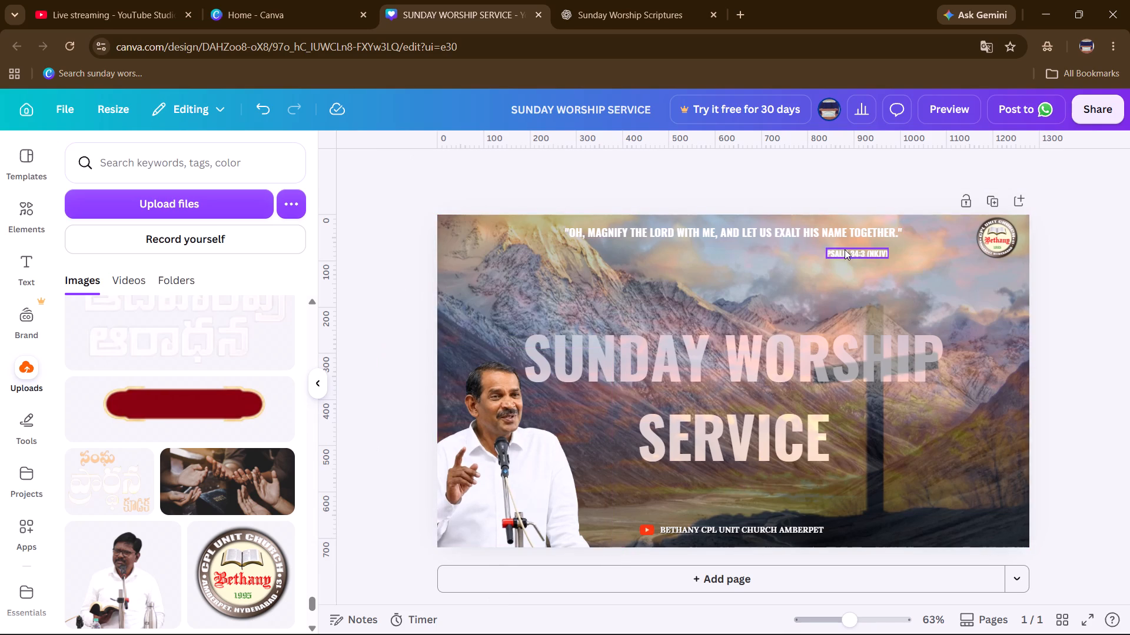
Nudge the Psalm 34:3 (NKJV) reference rightward until its end sits beneath the verse's closing quotation mark.
click(845, 251)
key(Right)
key(Right)
key(Right)
key(Right)
key(Right)
key(Right)
key(Right)
key(Right)
key(Right)
key(Right)
key(Right)
key(Right)
key(Right)
key(Right)
key(Right)
key(Right)
key(Right)
key(Right)
key(Right)
key(Right)
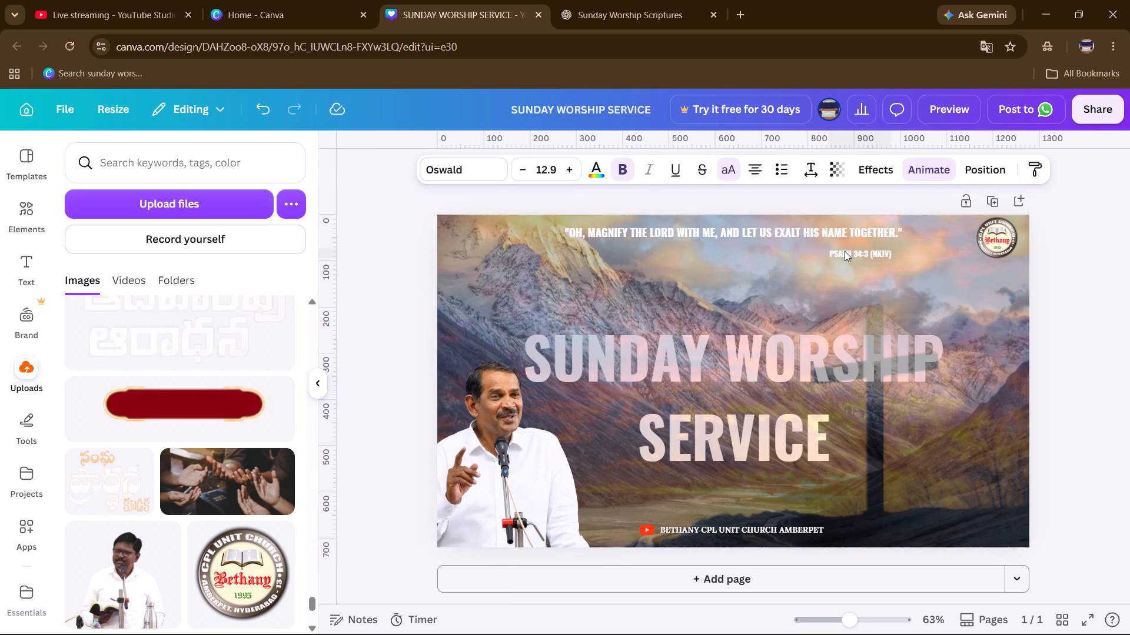
key(Right)
key(Right)
key(Right)
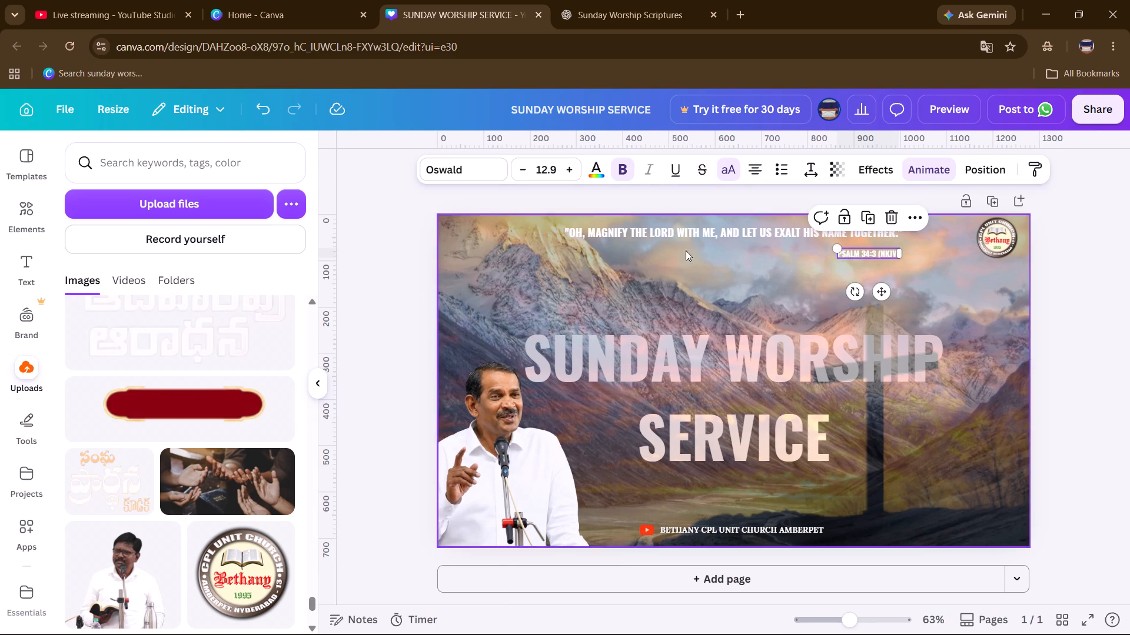
click(400, 249)
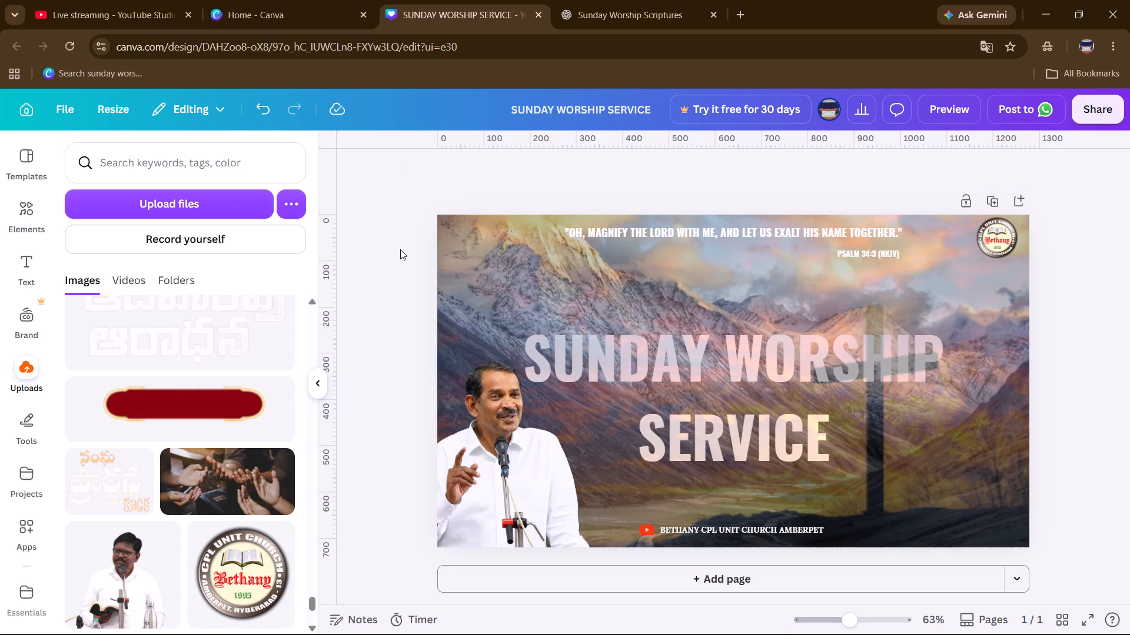
Nudge the BETHANY CPL UNIT CHURCH AMBERPET line slightly down and left so it sits directly against the YouTube icon.
click(724, 530)
key(Down)
key(Down)
key(Down)
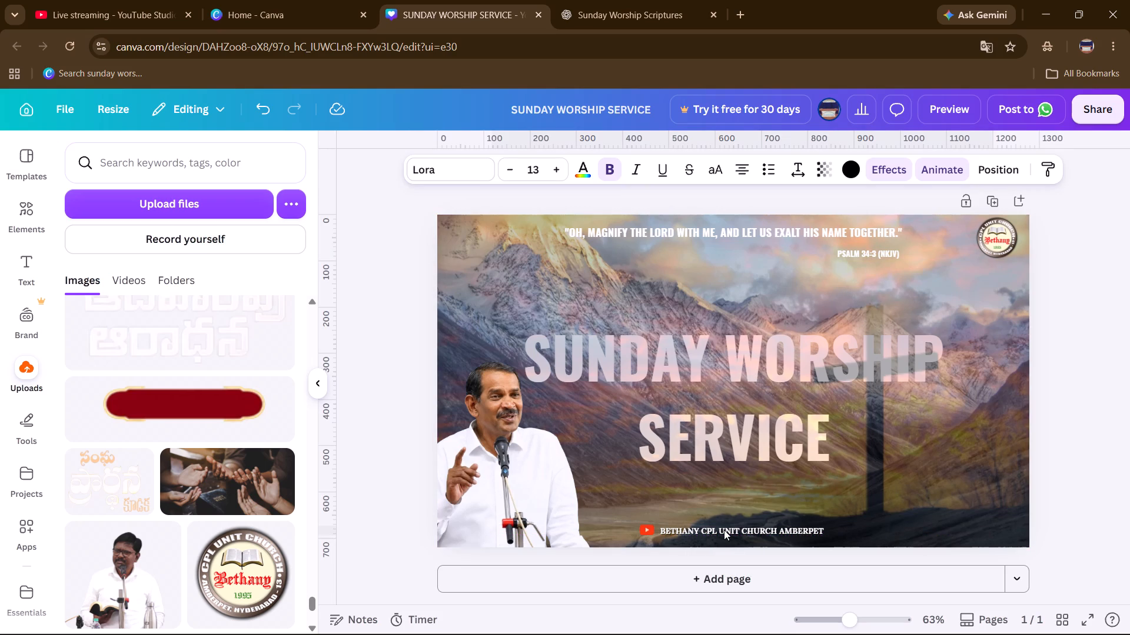
key(Down)
key(Right)
key(Right)
key(Right)
key(Right)
key(Right)
key(Right)
key(Right)
key(Right)
key(Right)
key(Right)
key(Right)
key(Right)
key(Right)
key(Right)
key(Right)
key(Right)
key(Right)
key(Right)
key(Right)
key(Right)
key(Right)
key(Right)
key(Right)
key(Right)
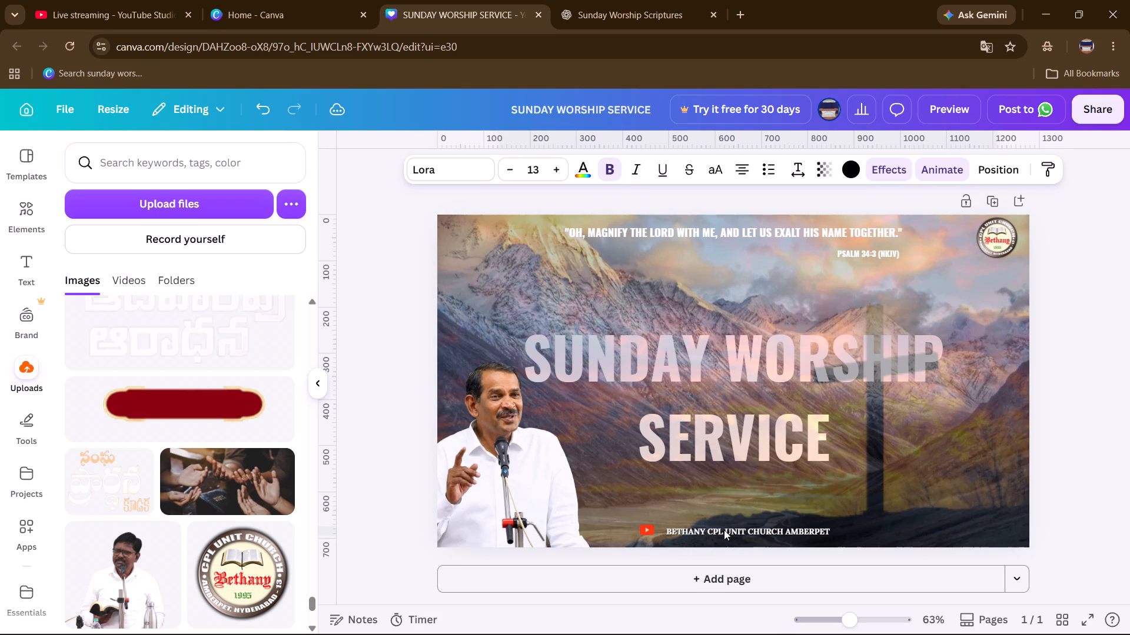
key(Left)
key(Left)
key(Left)
key(Left)
key(Left)
key(Left)
key(Left)
key(Left)
key(Left)
key(Left)
key(Left)
key(Left)
key(Left)
key(Left)
key(Left)
key(Left)
key(Left)
key(Left)
key(Left)
key(Left)
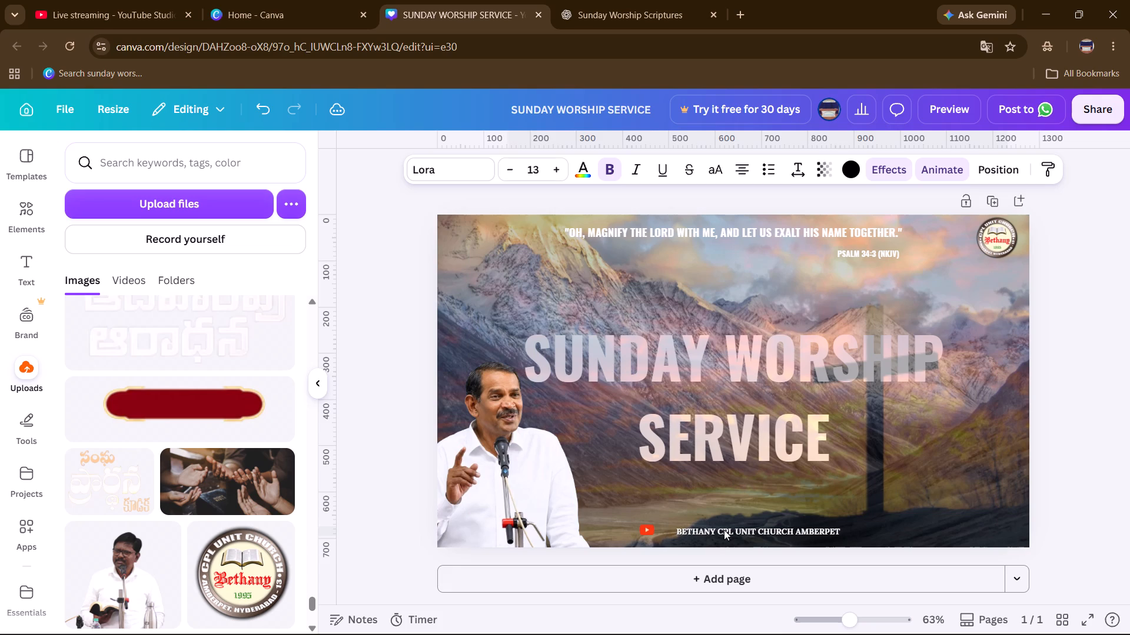
key(Left)
key(Left)
key(Left)
key(Left)
key(Left)
key(Left)
key(Left)
key(Left)
key(Left)
key(Left)
key(Left)
key(Left)
key(Left)
key(Left)
key(Left)
key(Left)
key(Left)
key(Left)
key(Left)
key(Left)
key(Left)
key(Left)
key(Left)
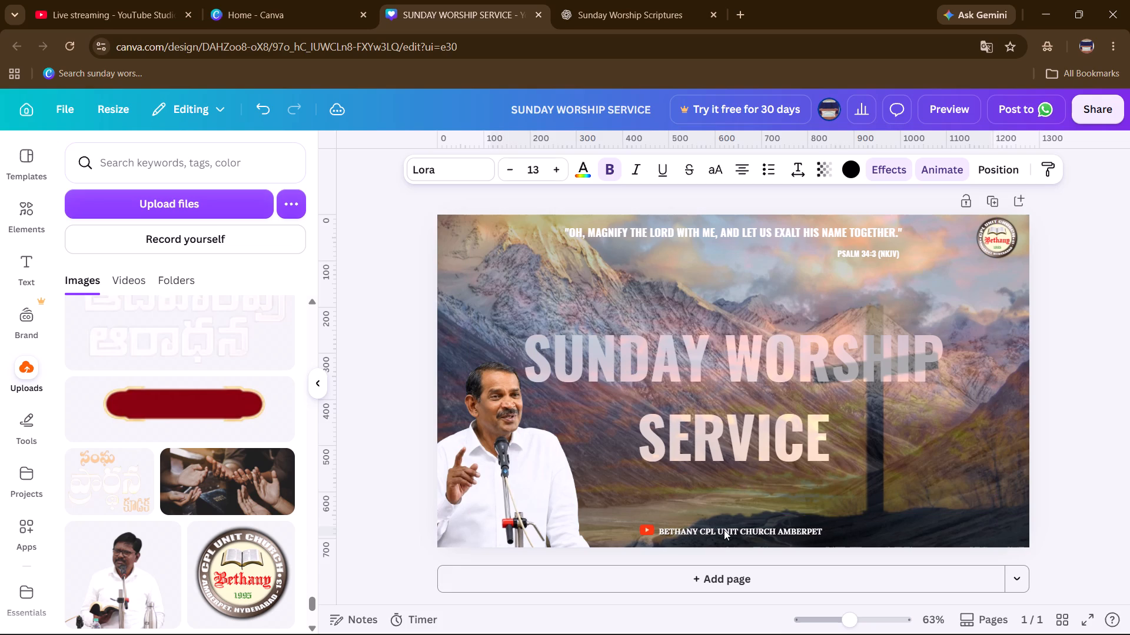
key(Right)
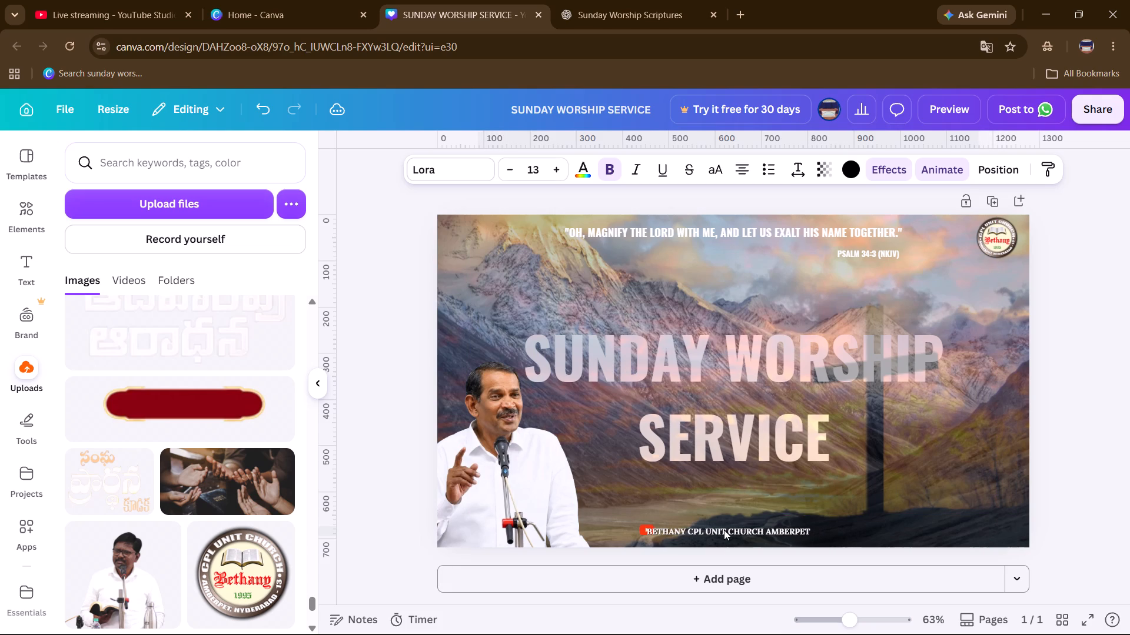
key(Right)
key(Right)
key(Right)
key(Right)
key(Right)
key(Right)
key(Right)
key(Right)
key(Right)
key(Right)
key(Right)
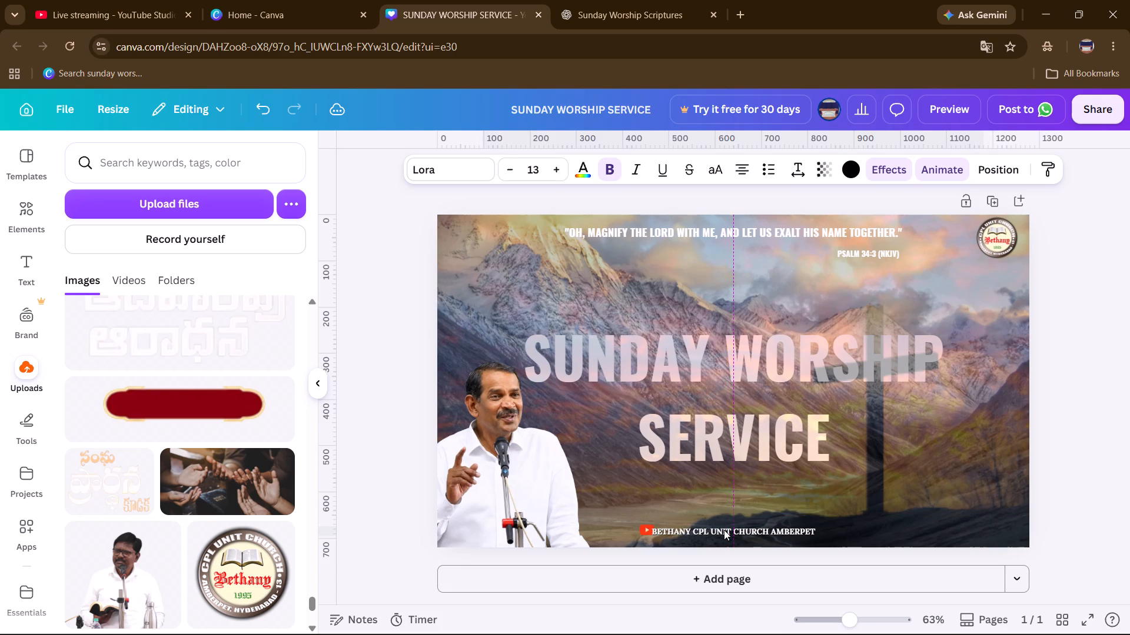
key(Right)
key(Left)
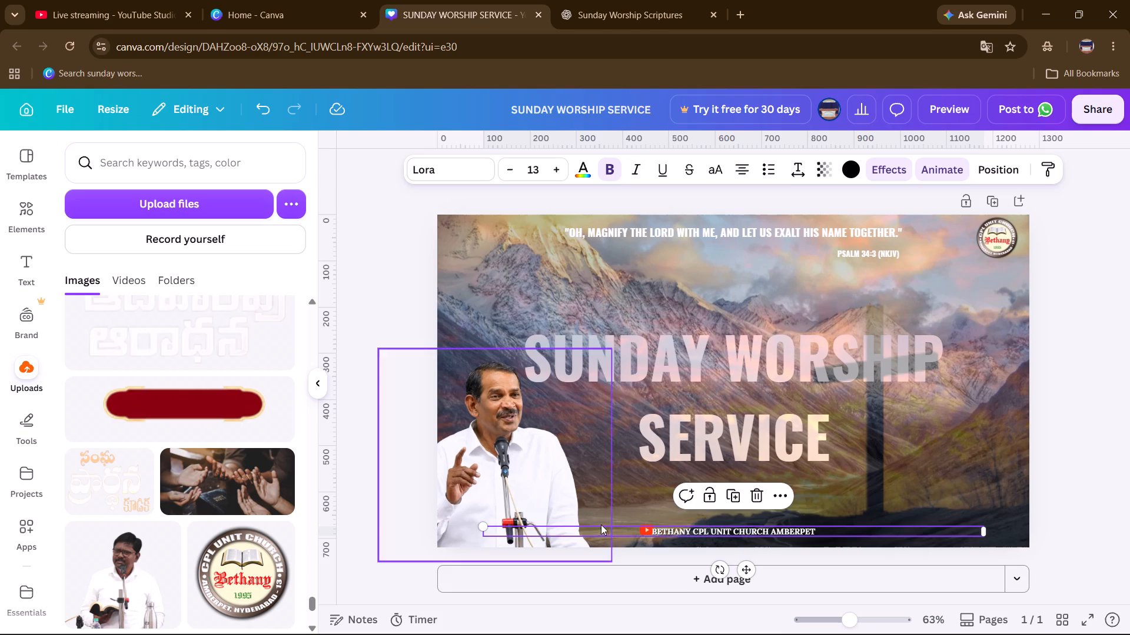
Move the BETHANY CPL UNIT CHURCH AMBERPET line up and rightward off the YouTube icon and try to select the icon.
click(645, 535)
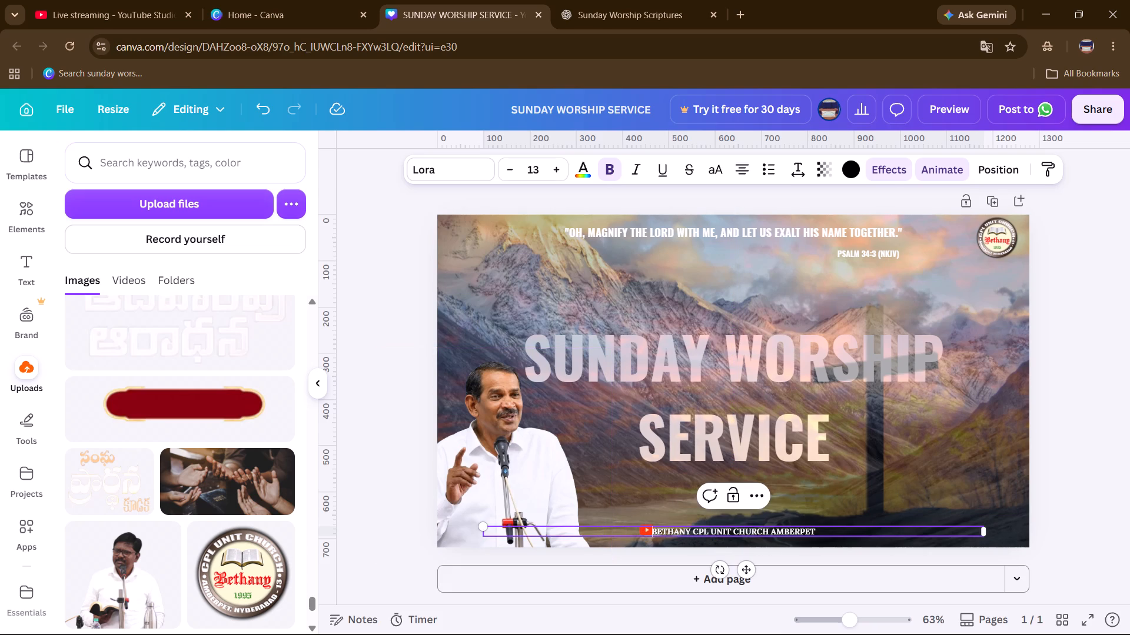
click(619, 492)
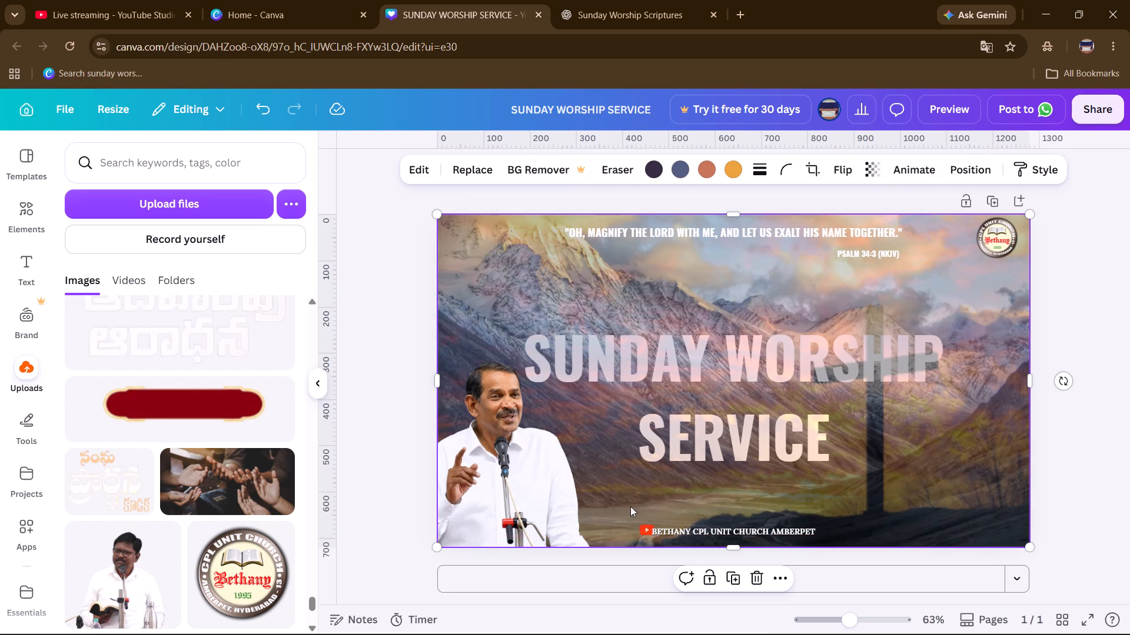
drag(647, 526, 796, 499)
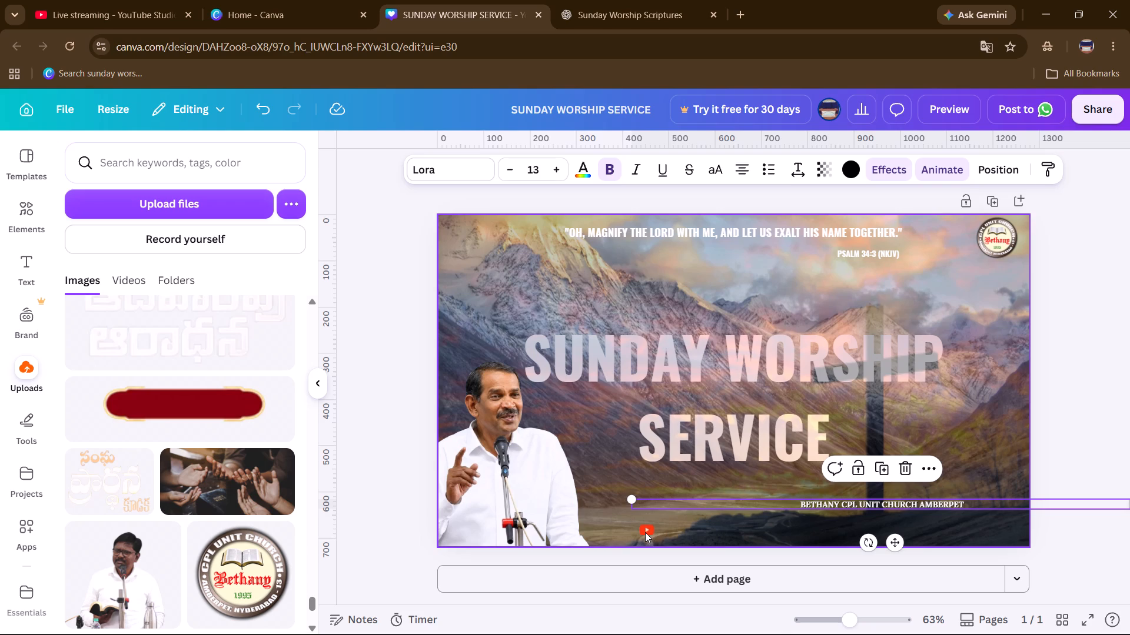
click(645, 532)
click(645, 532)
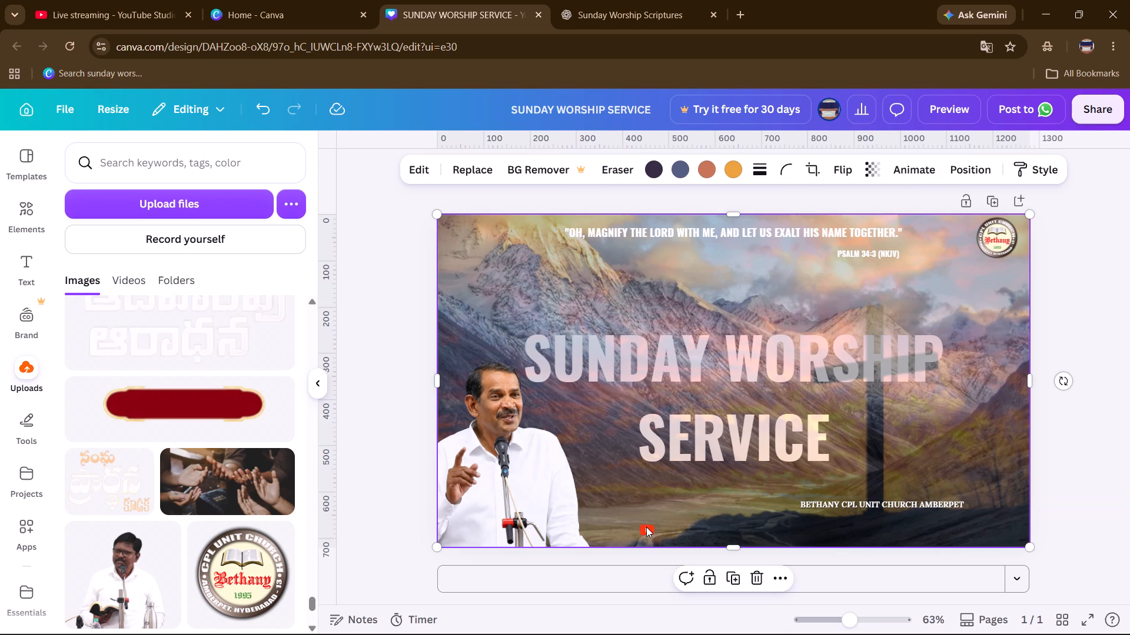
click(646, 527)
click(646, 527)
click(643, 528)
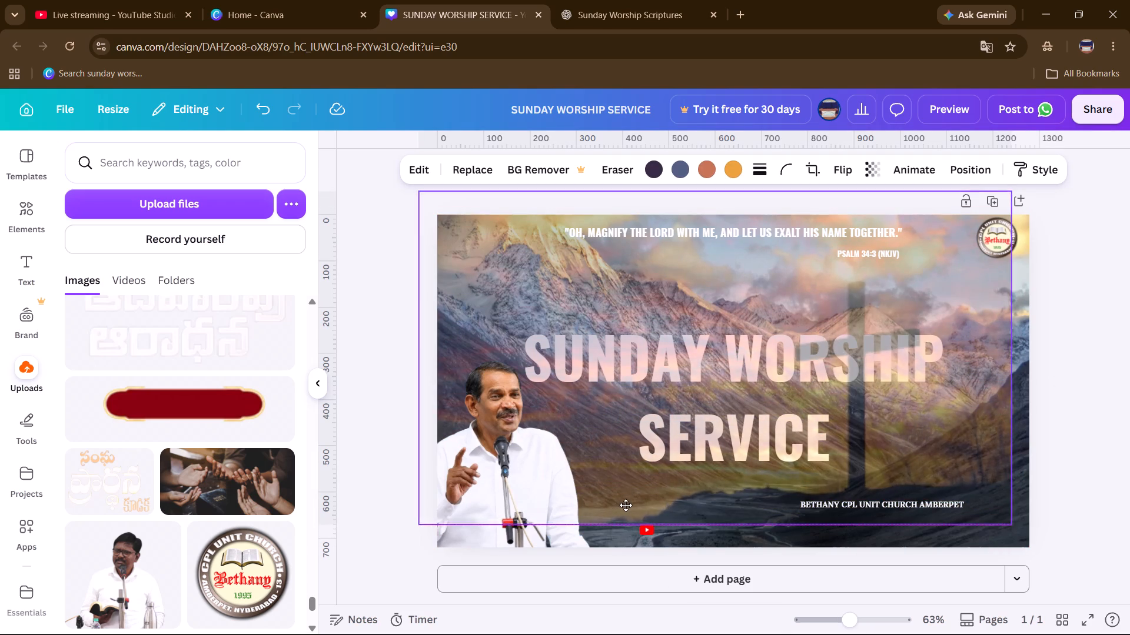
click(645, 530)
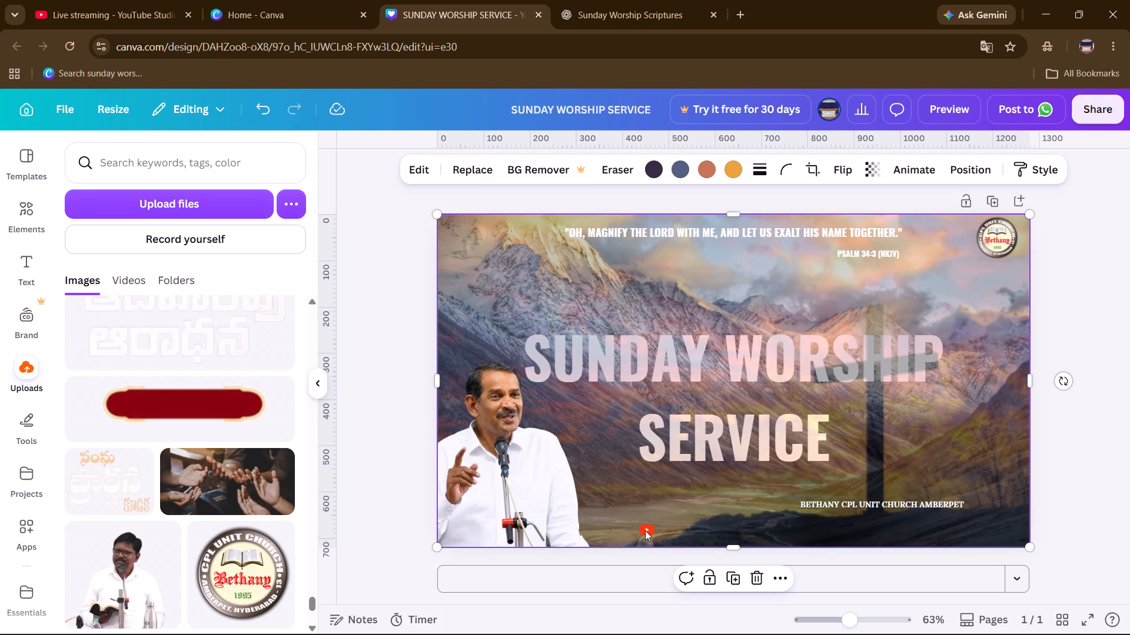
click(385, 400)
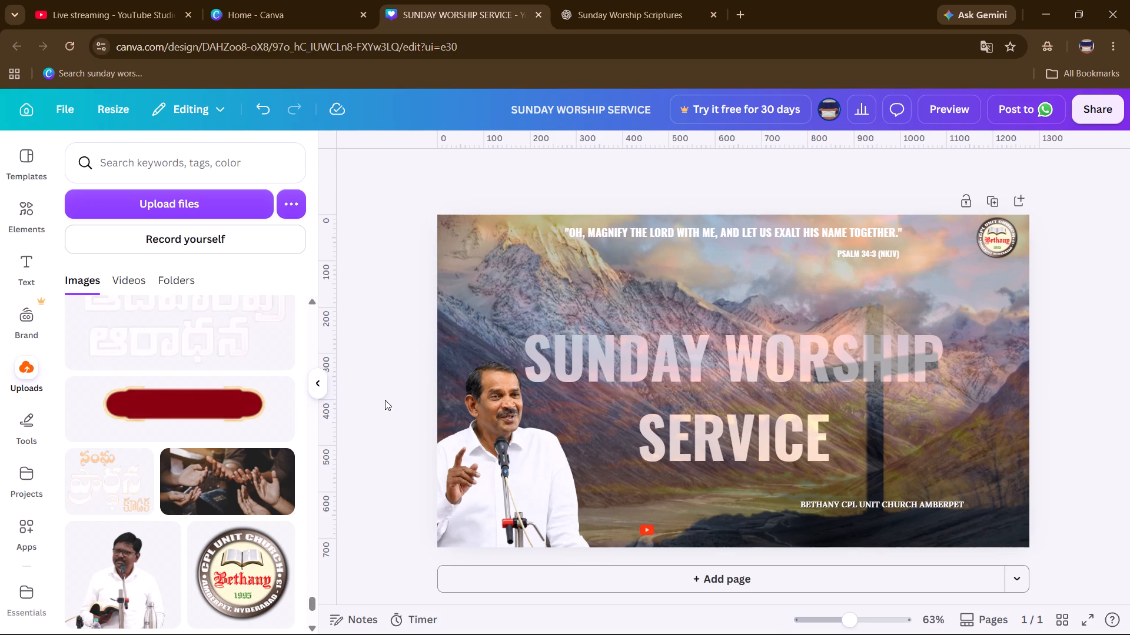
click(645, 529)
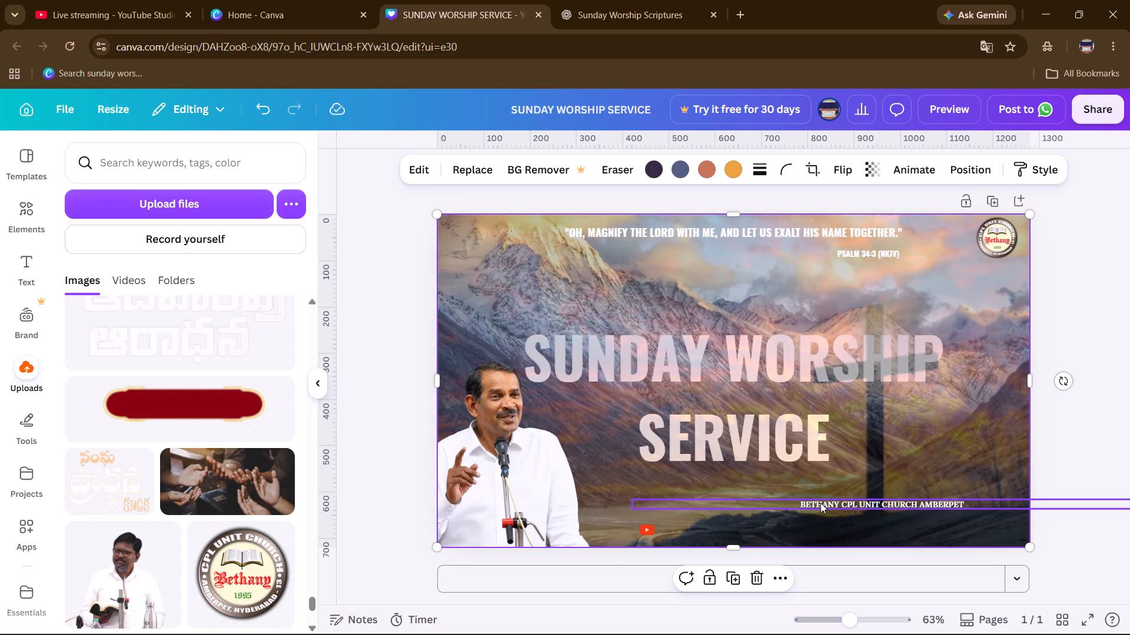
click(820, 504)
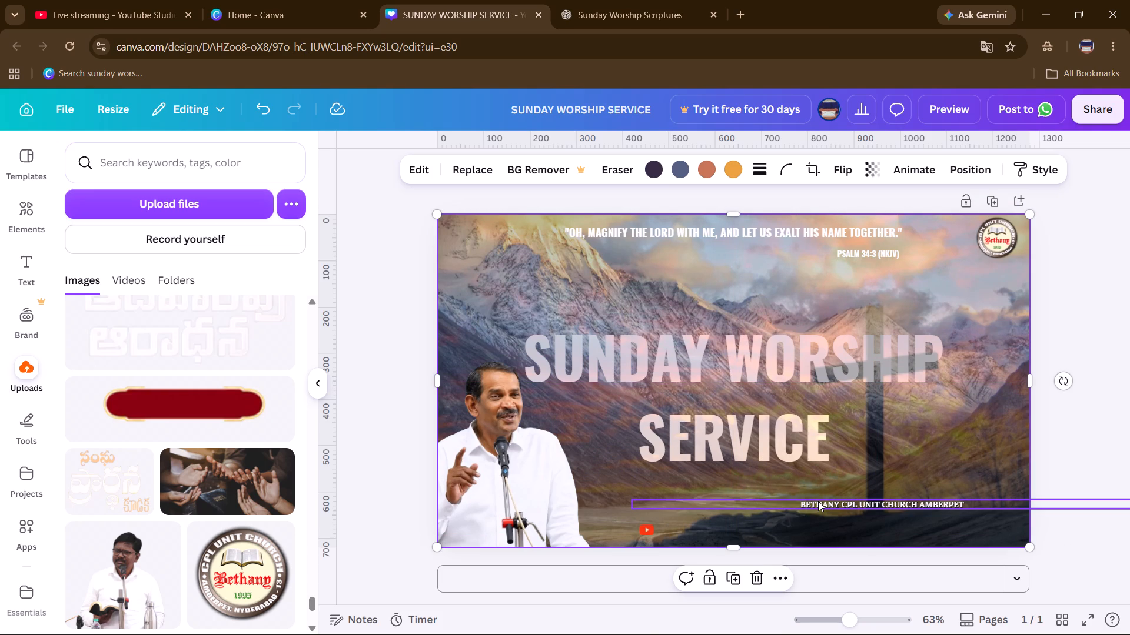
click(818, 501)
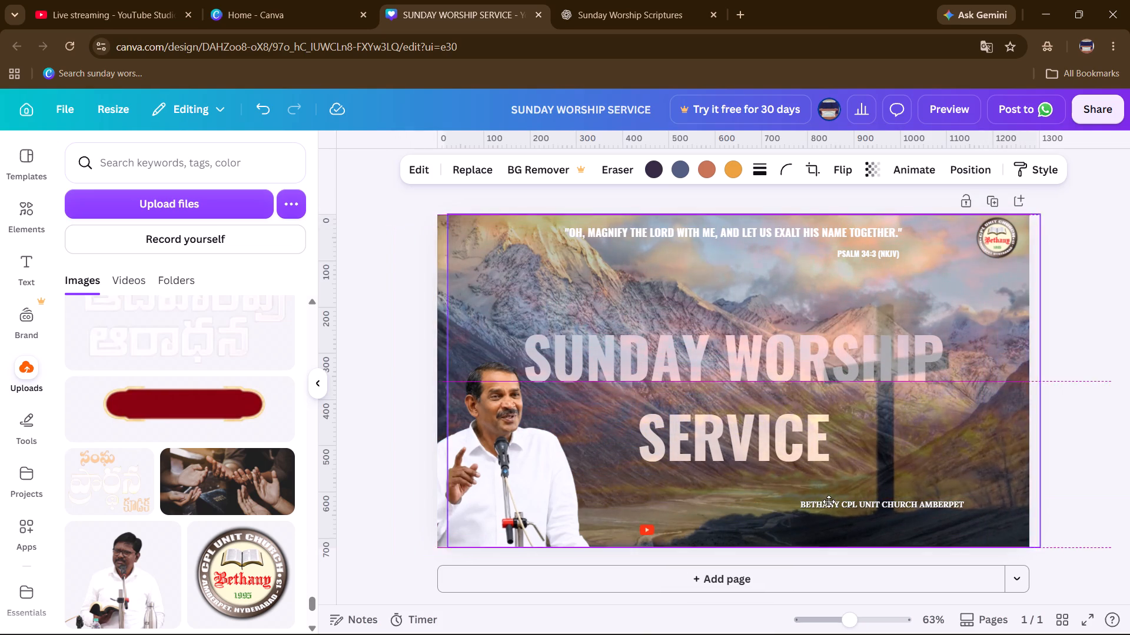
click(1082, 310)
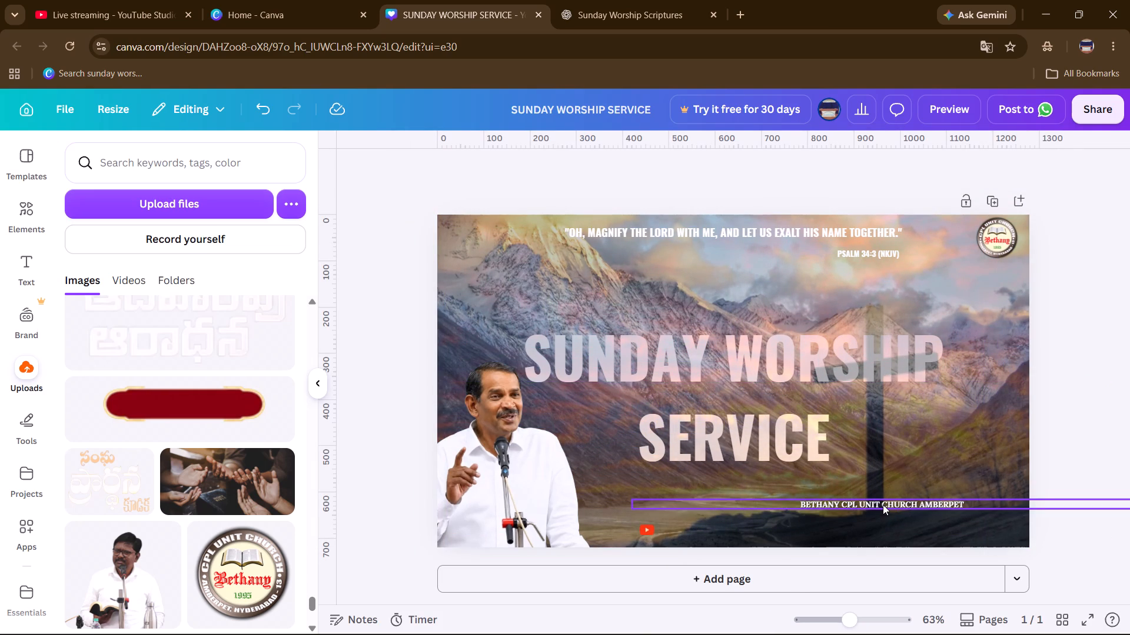
Place the BETHANY CPL UNIT CHURCH AMBERPET line just to the right of the YouTube icon, vertically centred with it.
click(883, 504)
drag(883, 504, 770, 523)
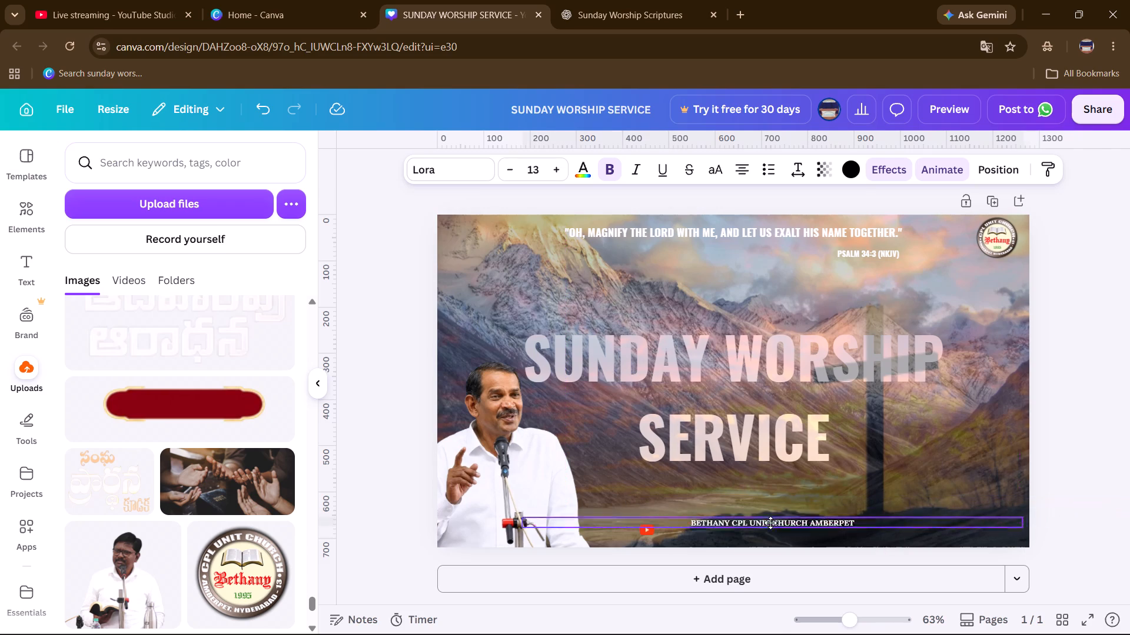
drag(770, 523, 745, 530)
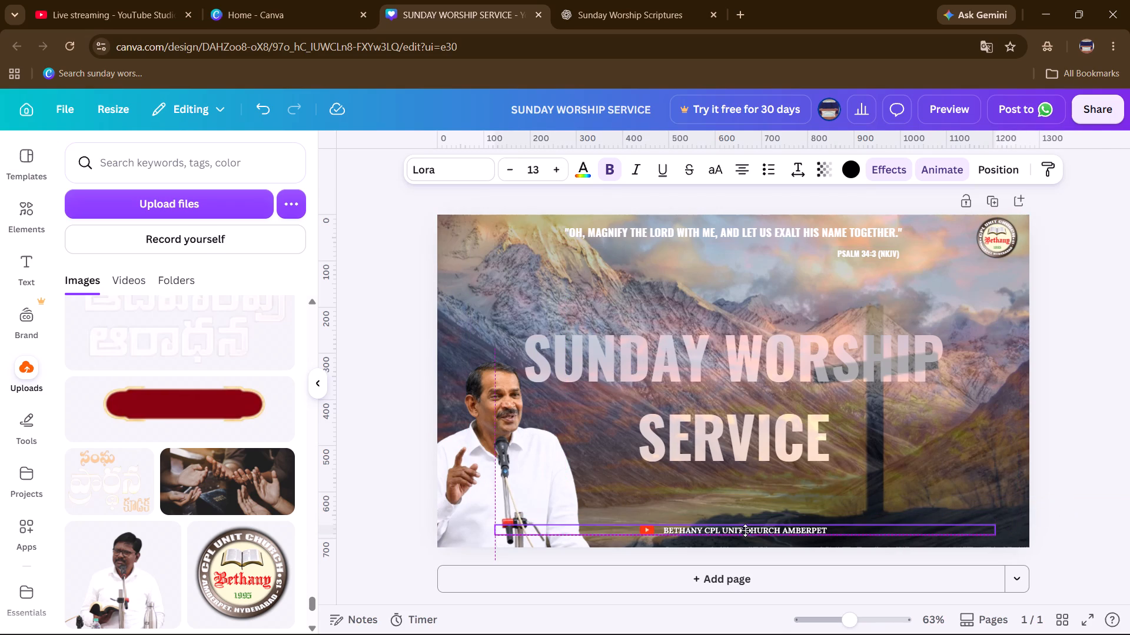
drag(745, 530, 742, 530)
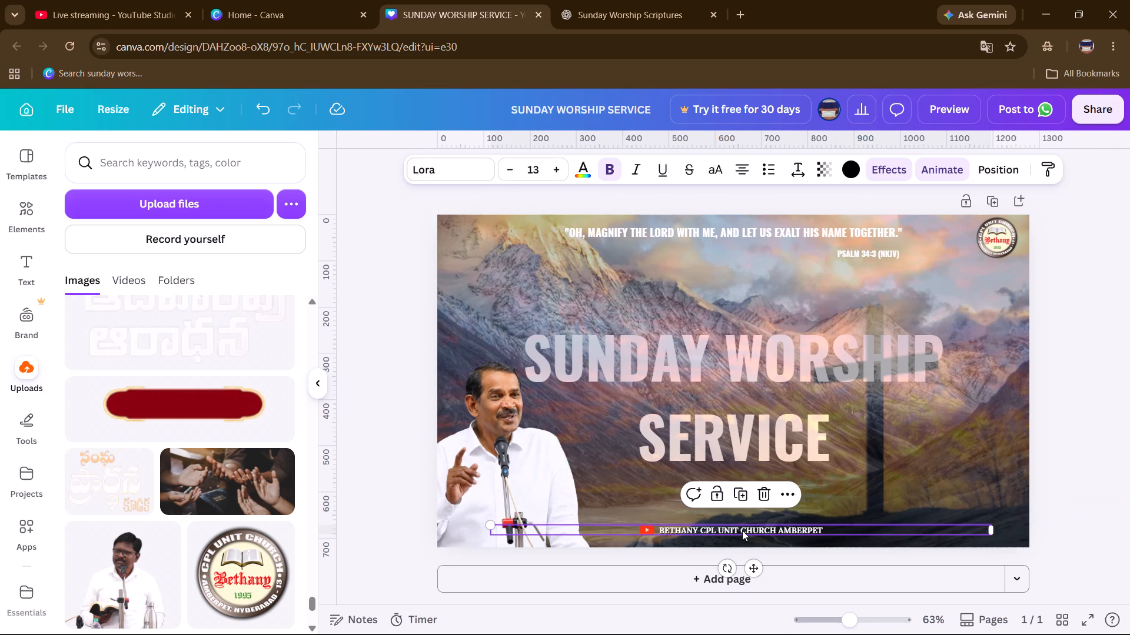
key(Left)
key(Left)
key(Left)
key(Up)
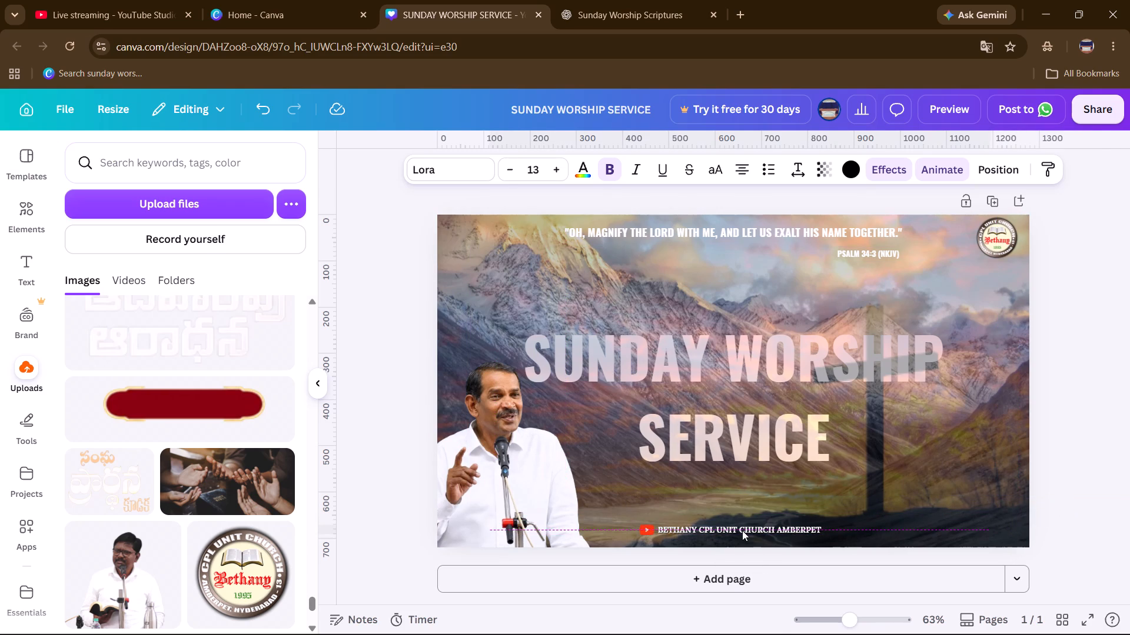
click(1106, 357)
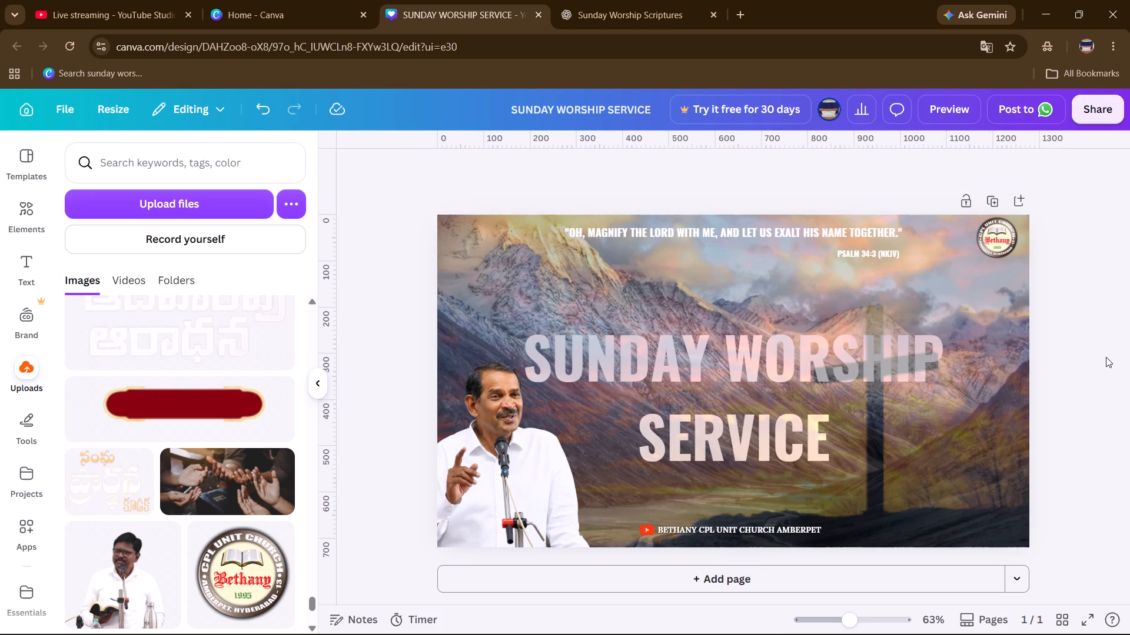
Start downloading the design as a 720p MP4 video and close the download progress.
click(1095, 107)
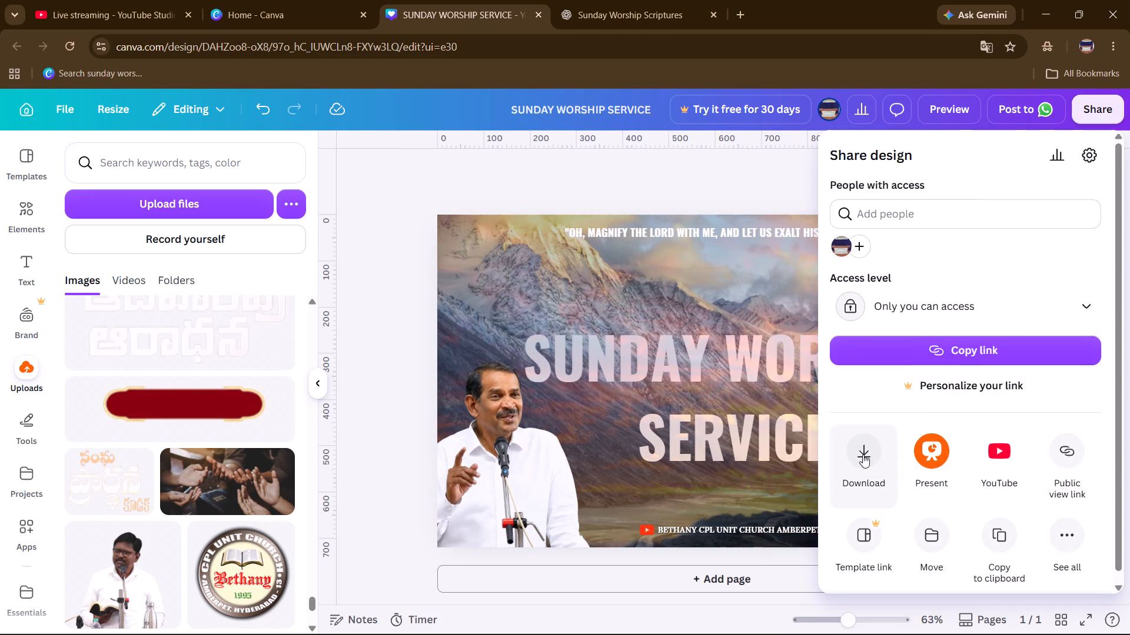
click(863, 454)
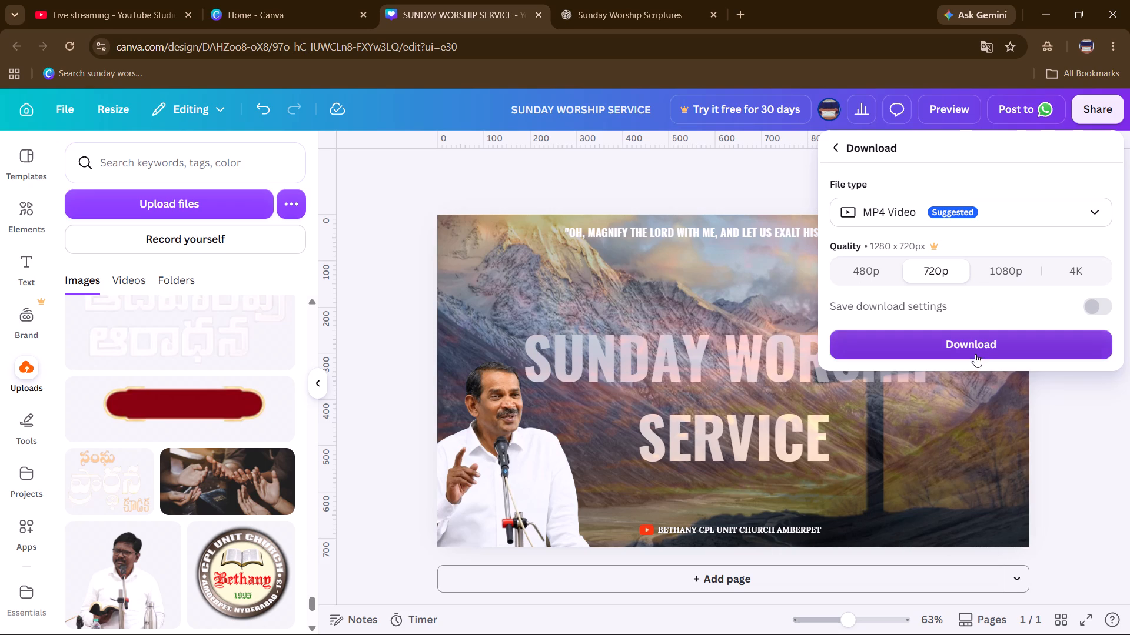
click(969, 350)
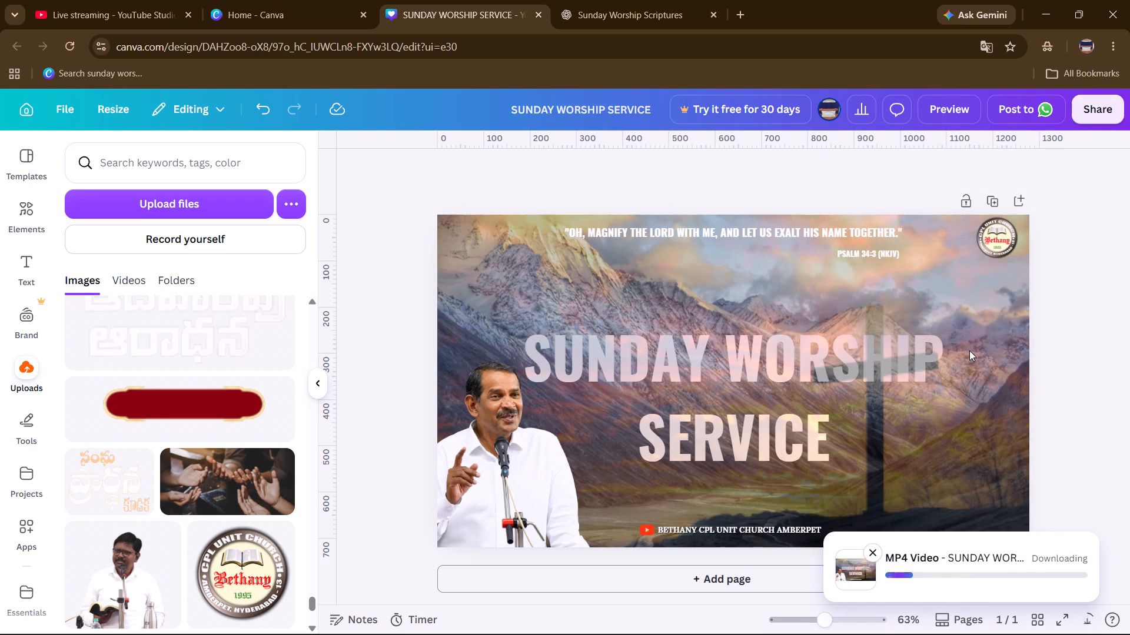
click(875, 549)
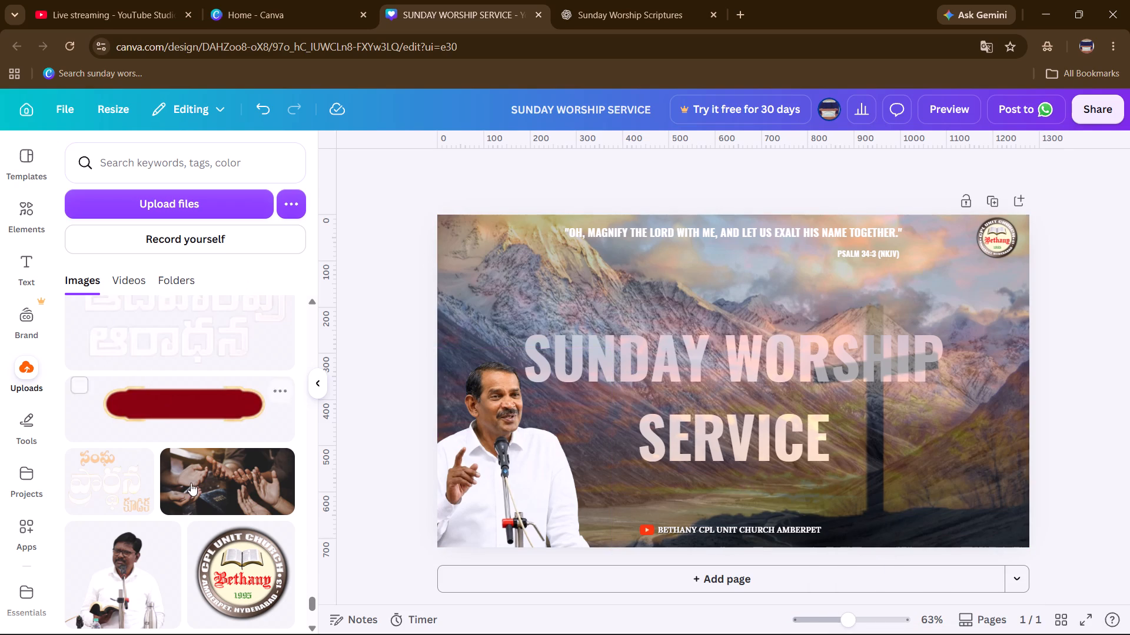
Add the uploaded black circle image and place it over the thumbnail's lower-right corner, partly beyond its edges.
scroll(185, 523, down, 9)
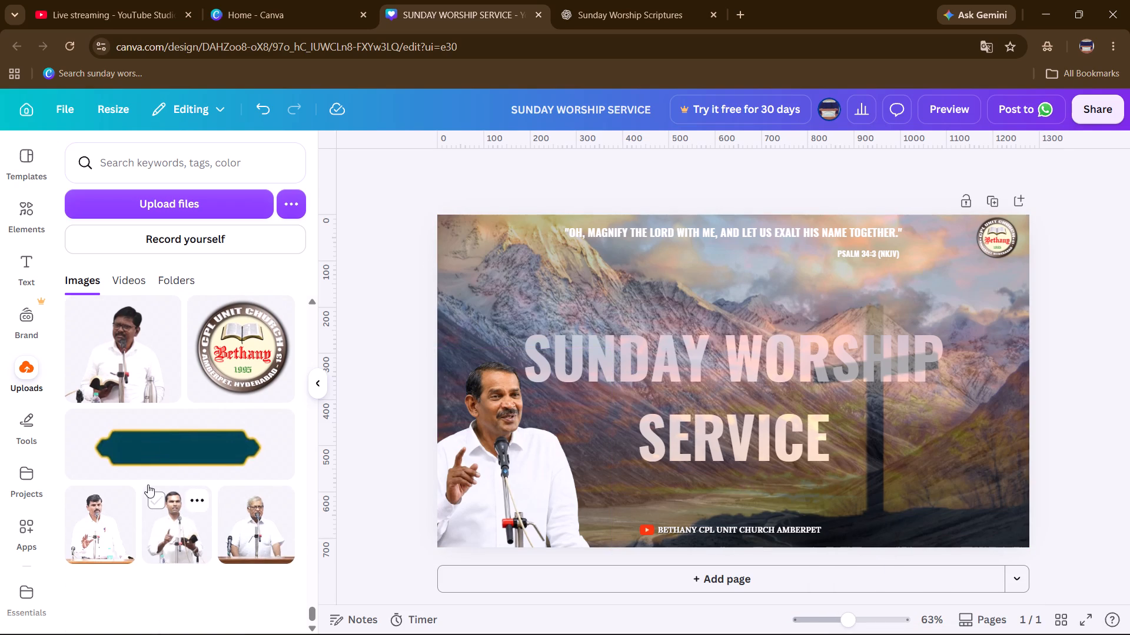
scroll(150, 439, up, 14)
scroll(150, 439, up, 17)
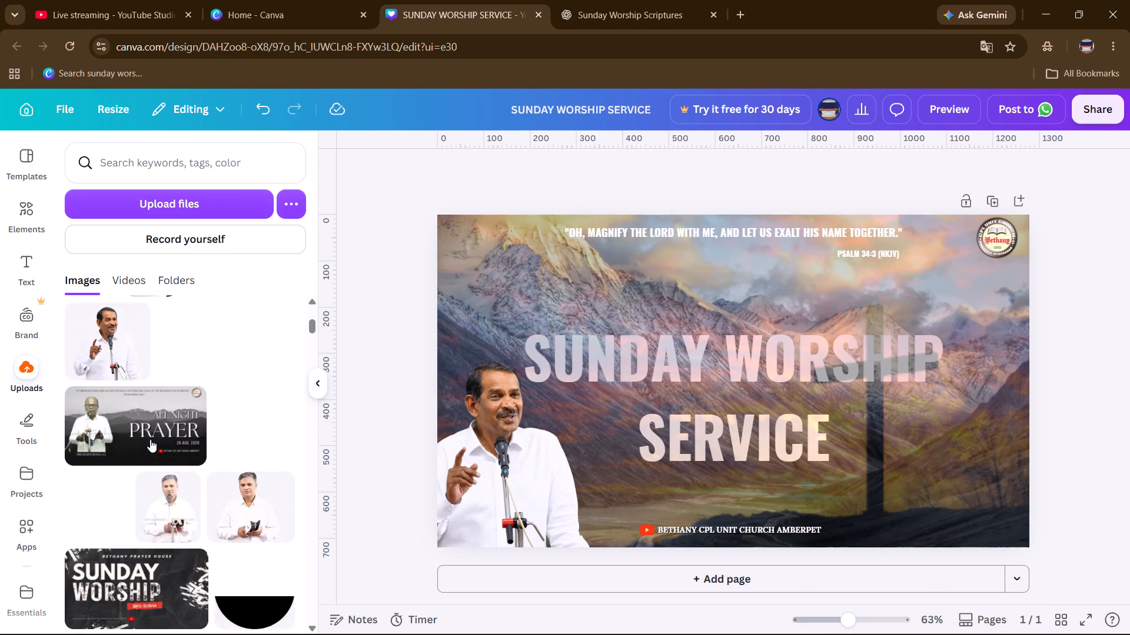
scroll(150, 439, down, 6)
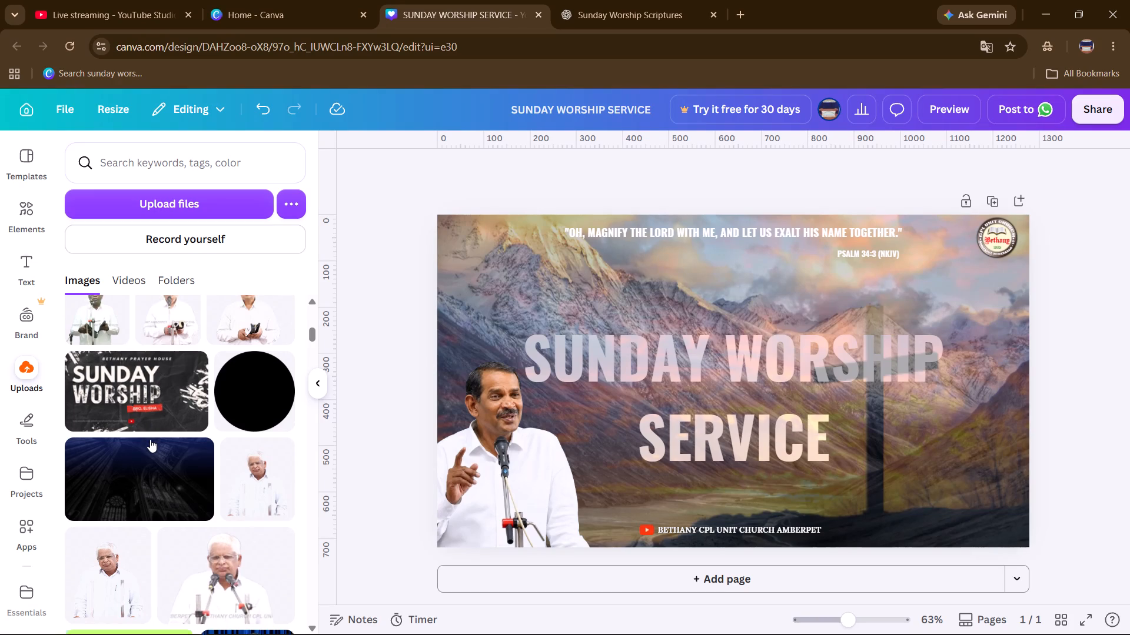
scroll(150, 439, right, 2)
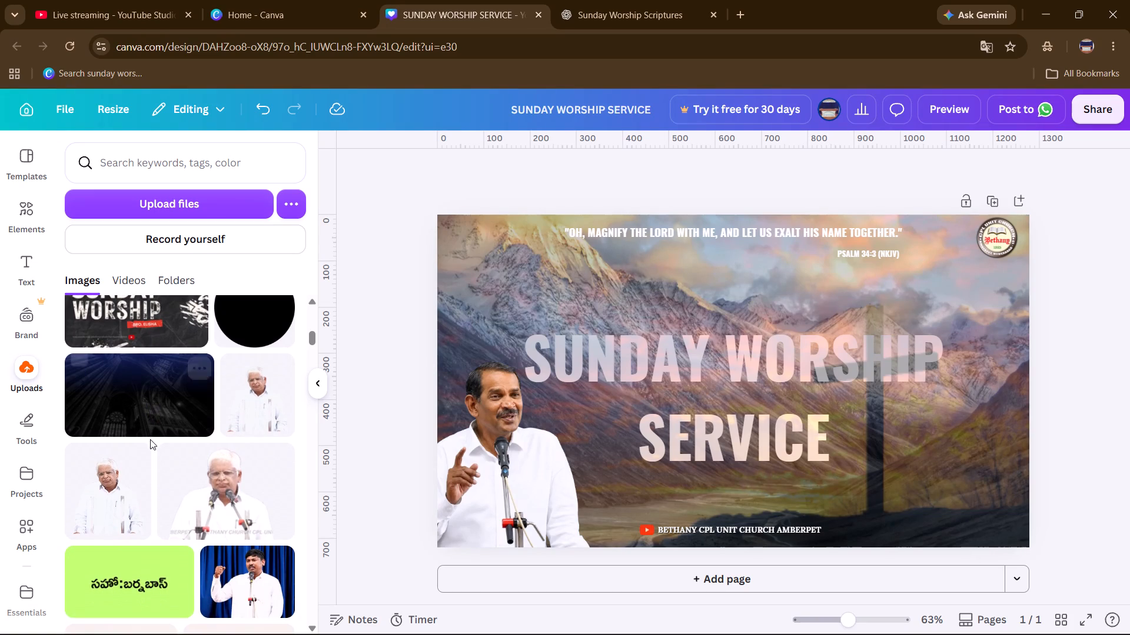
click(253, 313)
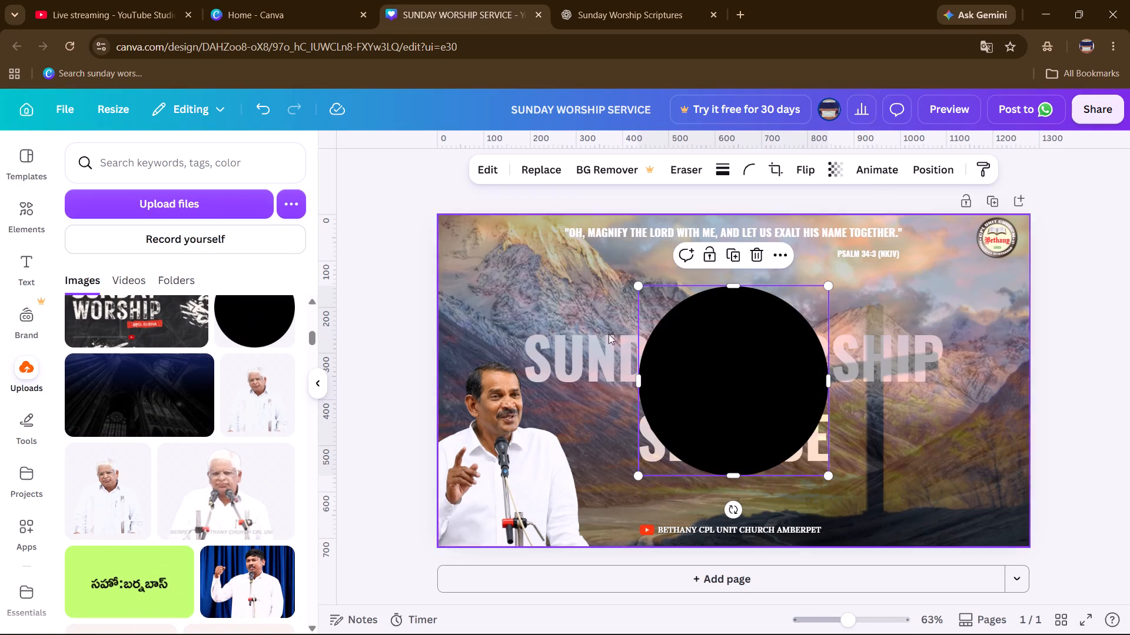
drag(739, 383, 487, 285)
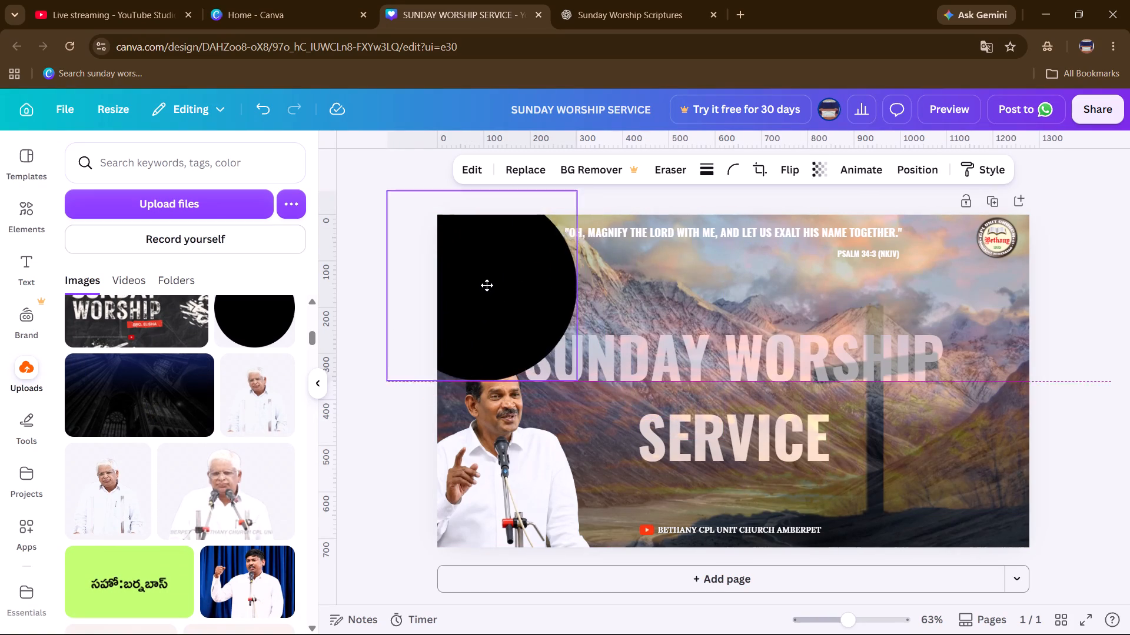
drag(487, 285, 975, 480)
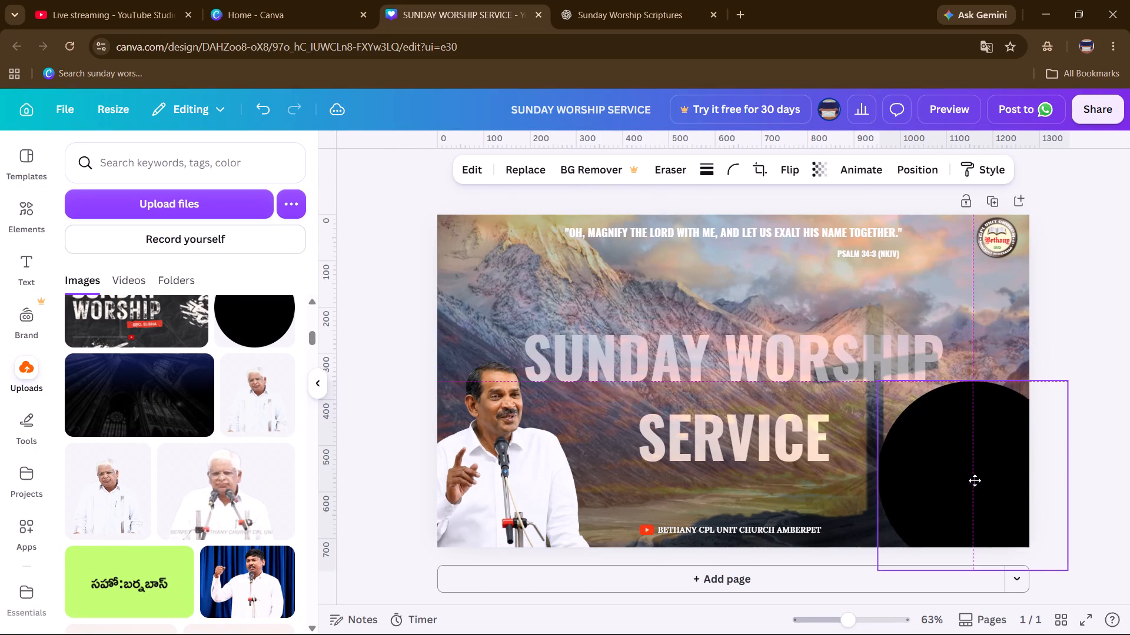
drag(975, 480, 970, 487)
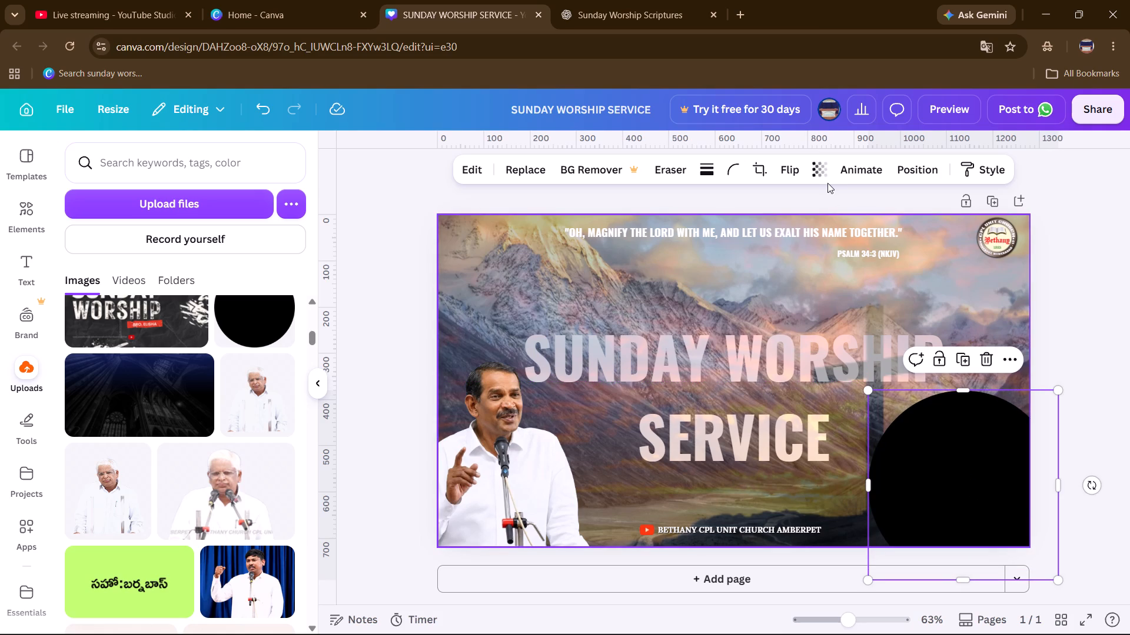
Set the black circle's transparency to 43.
click(820, 177)
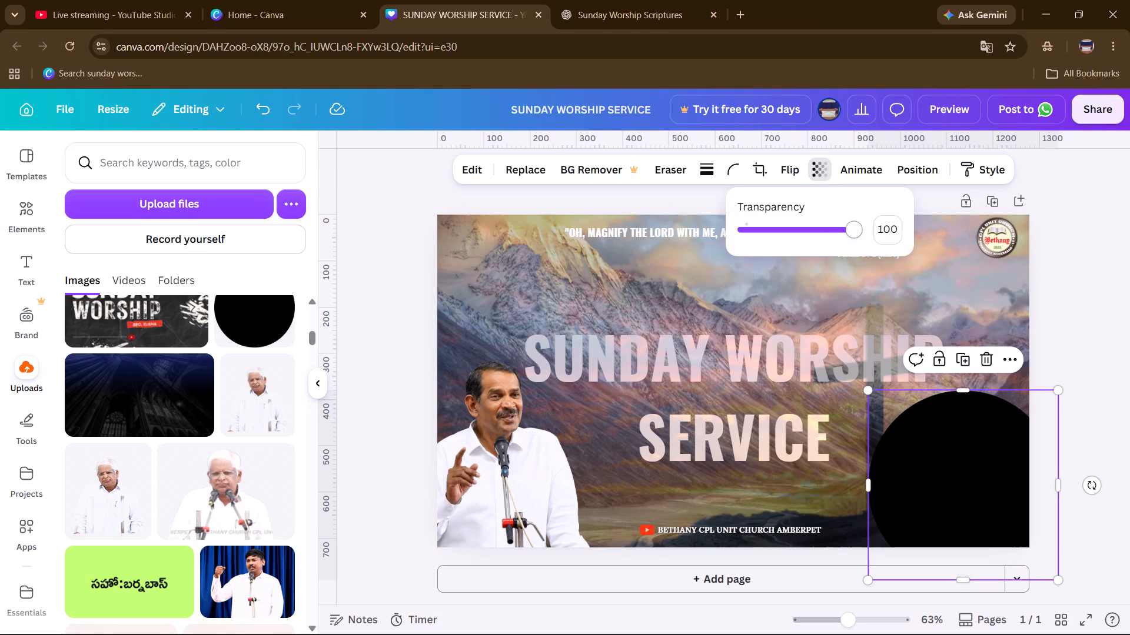
drag(852, 231, 812, 239)
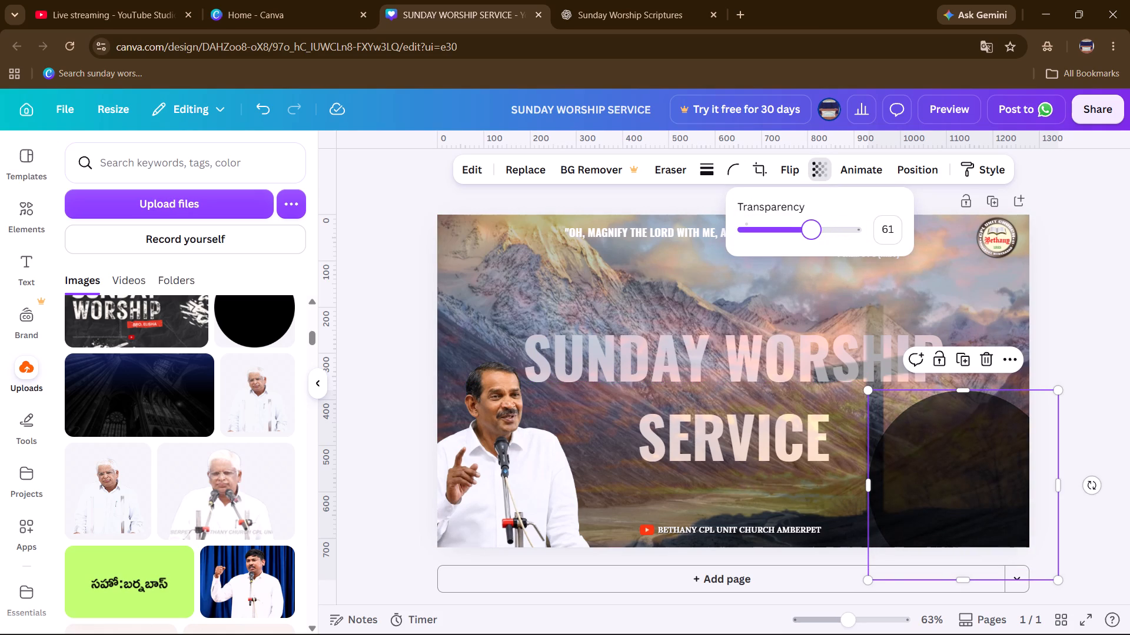
drag(812, 239, 787, 242)
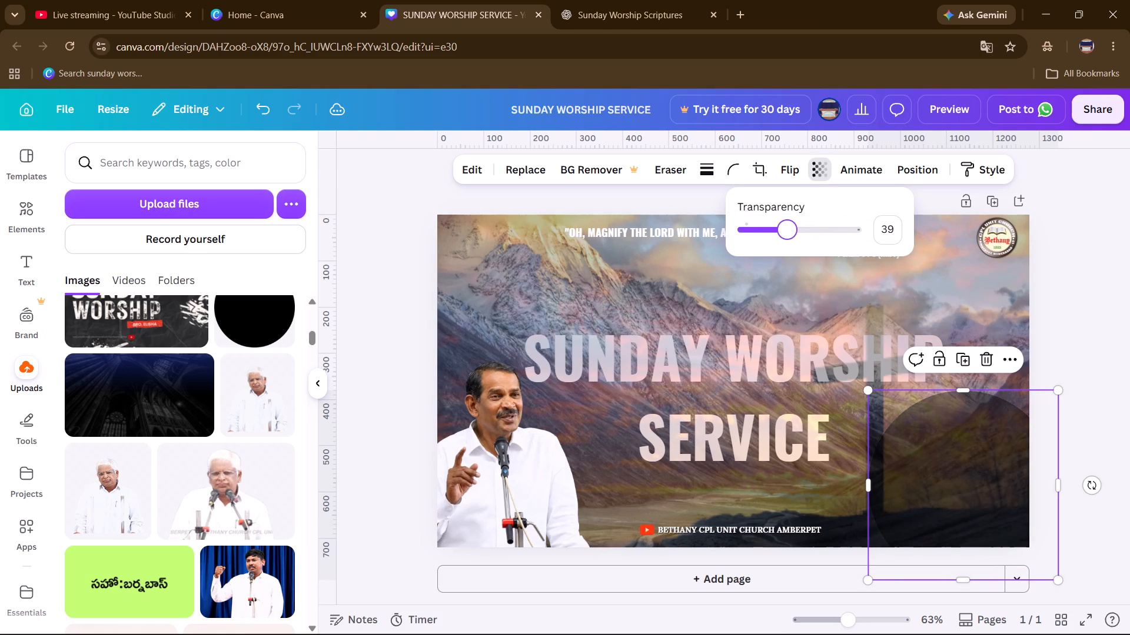
drag(787, 242, 791, 242)
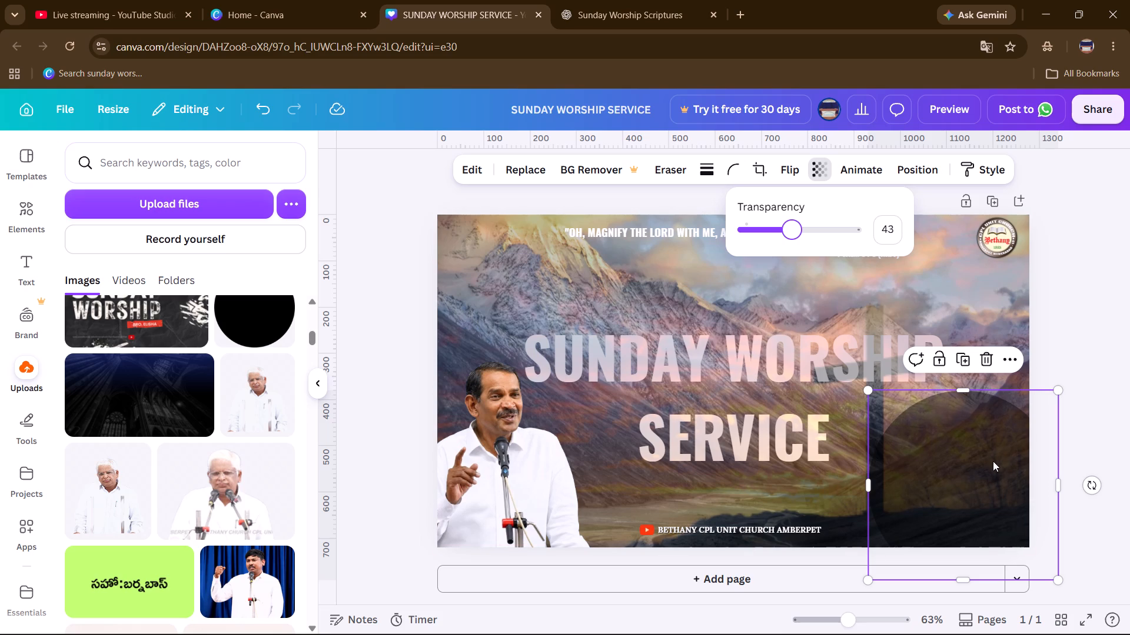
Move the semi-transparent black circle to the thumbnail's upper-left corner, partly beyond the top and left edges.
drag(993, 461, 526, 263)
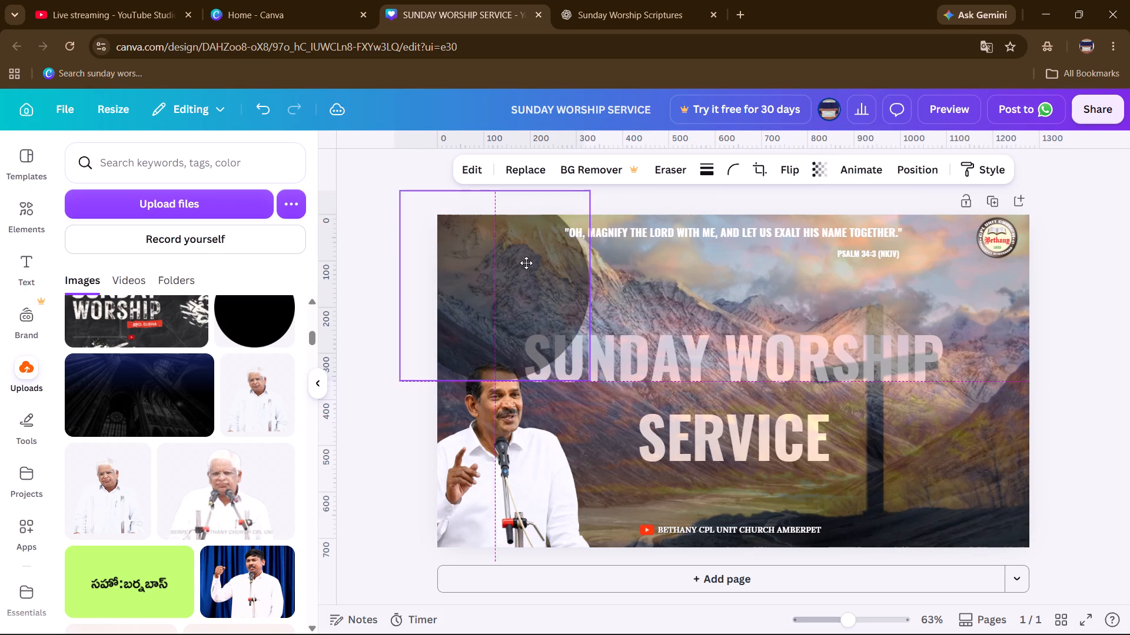
drag(526, 263, 505, 241)
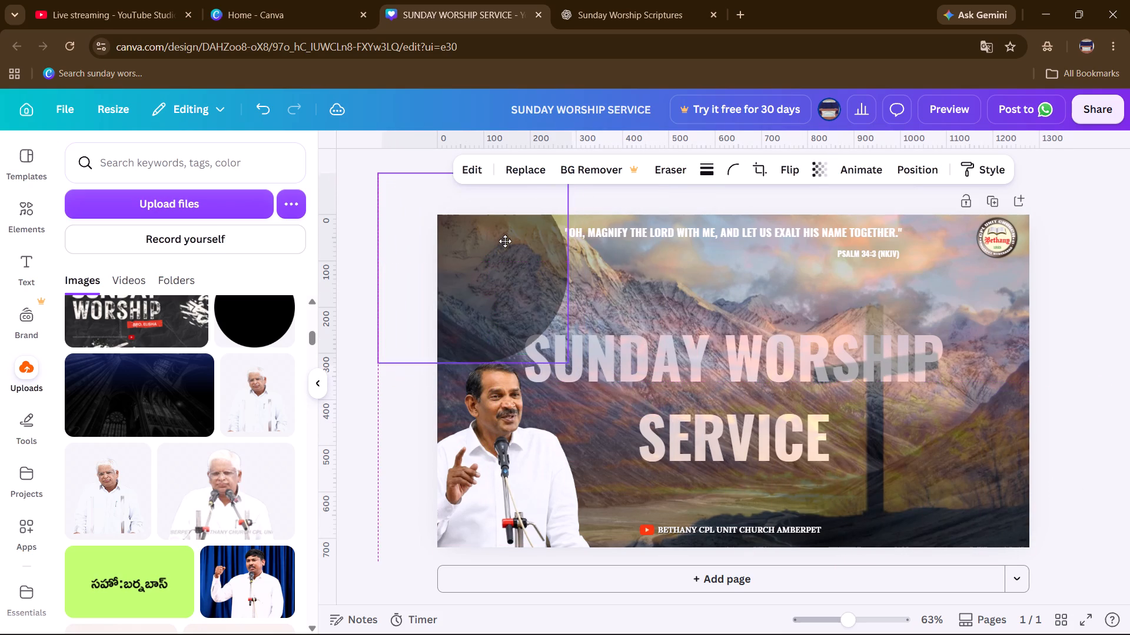
drag(505, 241, 474, 226)
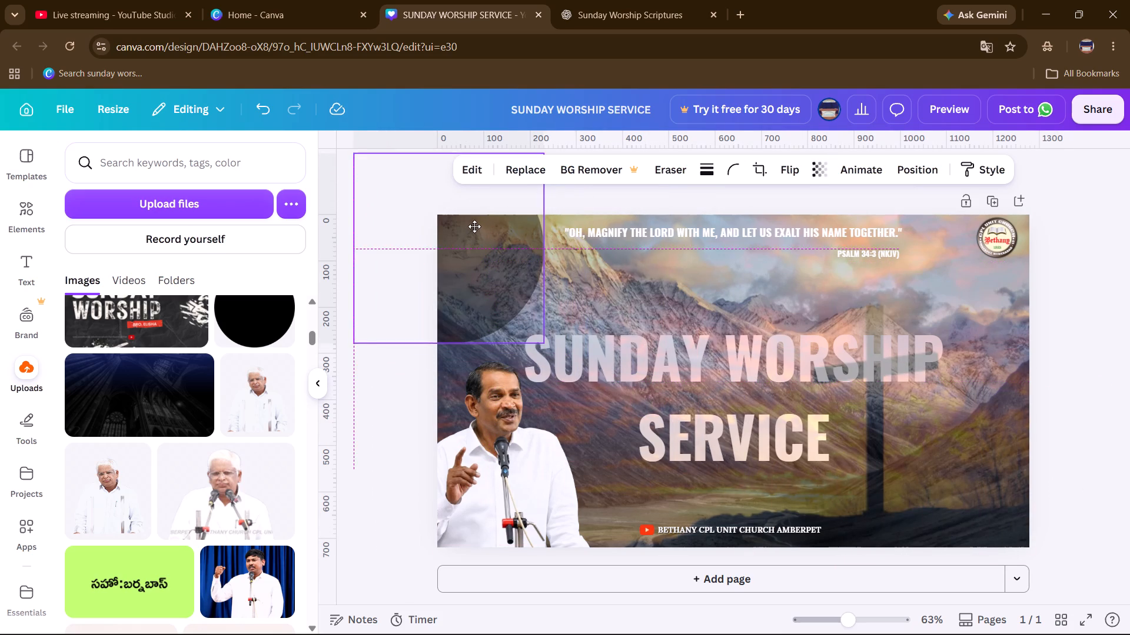
drag(474, 226, 471, 206)
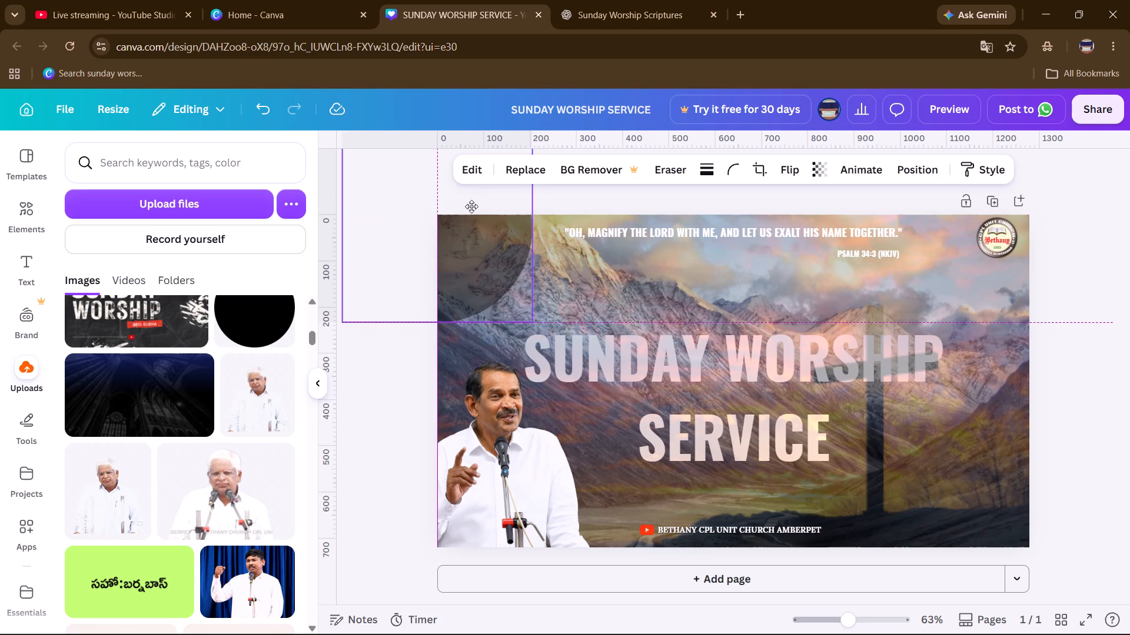
drag(471, 206, 478, 226)
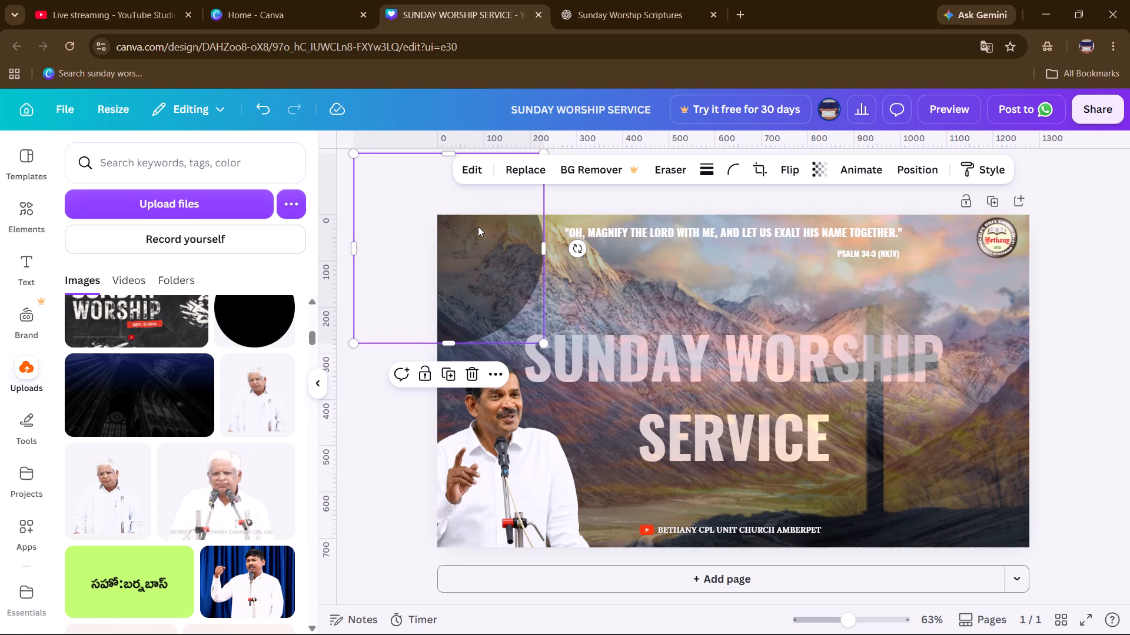
click(376, 412)
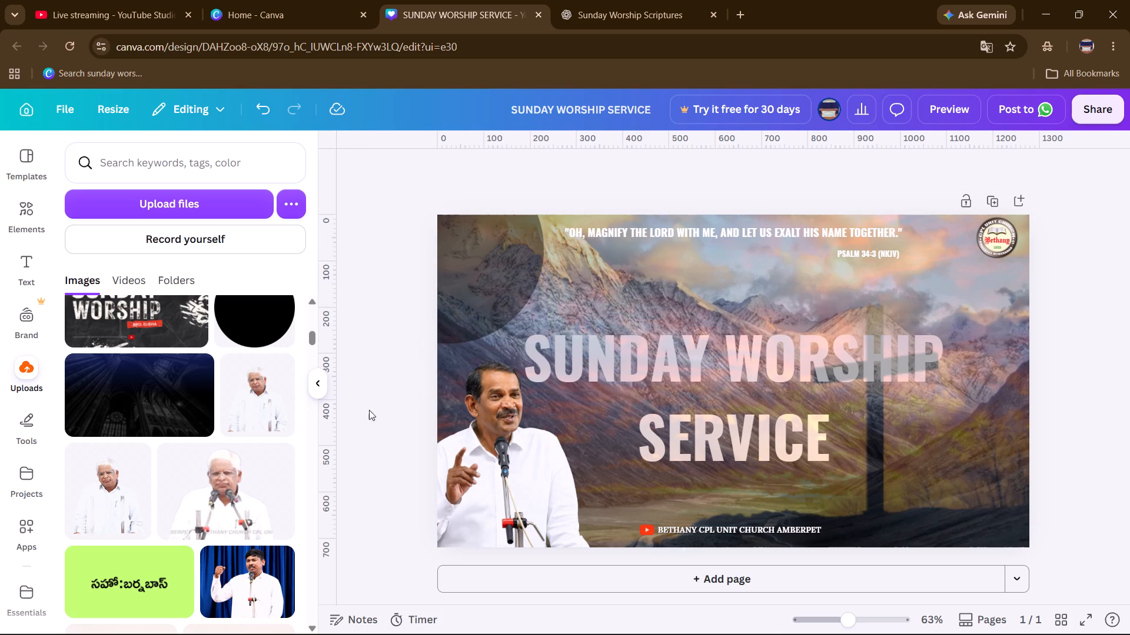
Add a subheading reading 1 and place it over the dark circle in the thumbnail's upper-left corner.
click(27, 258)
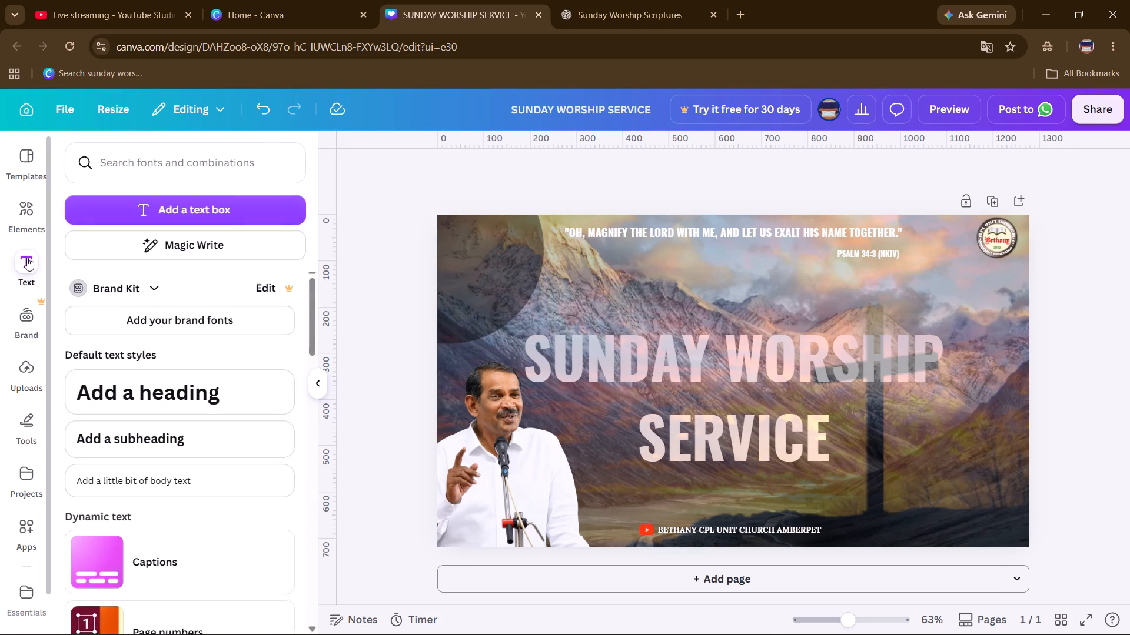
click(180, 450)
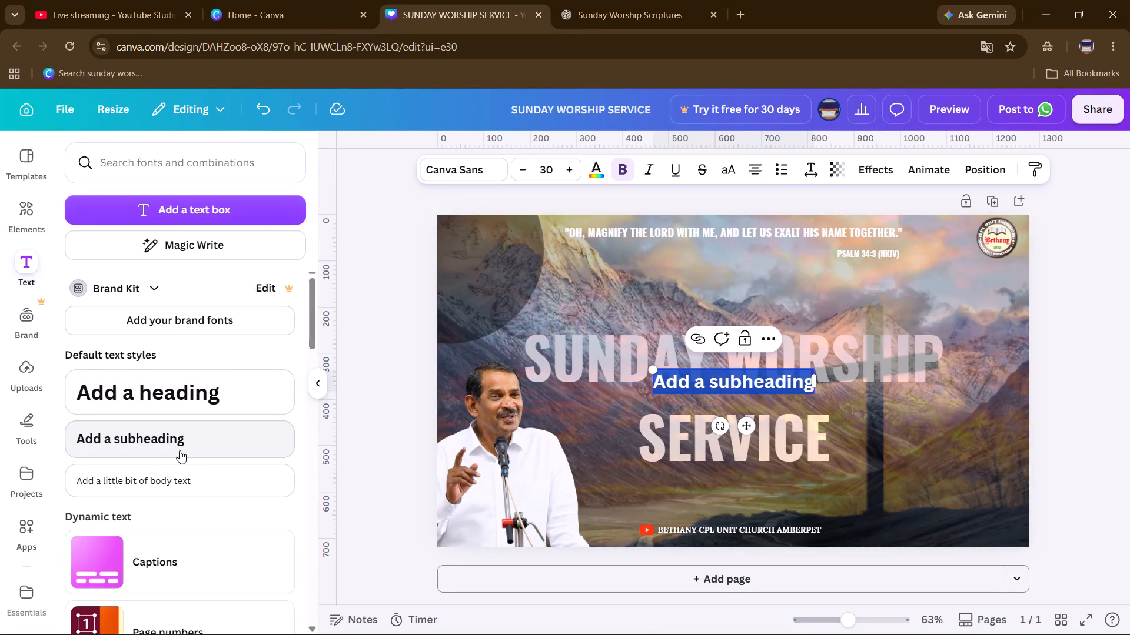
key(1)
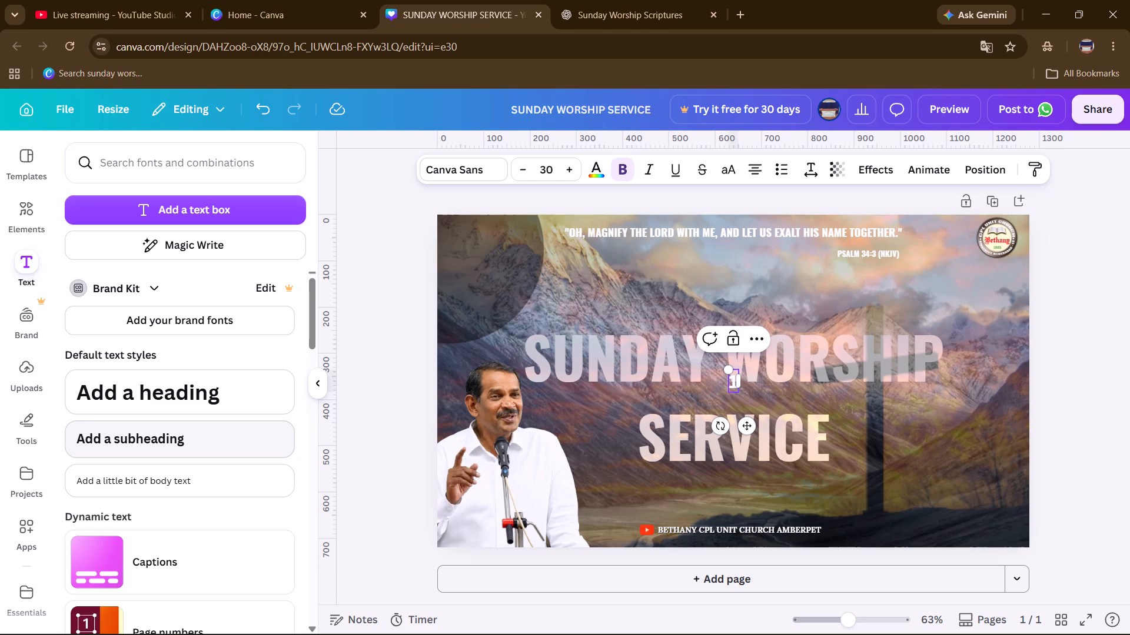
key(s)
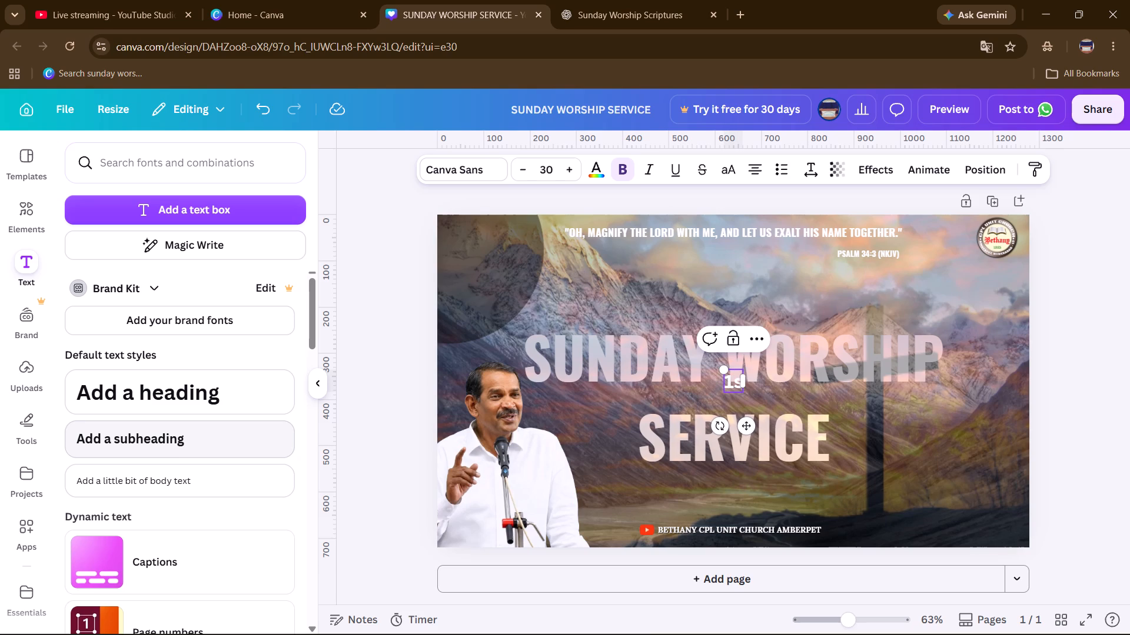
key(t)
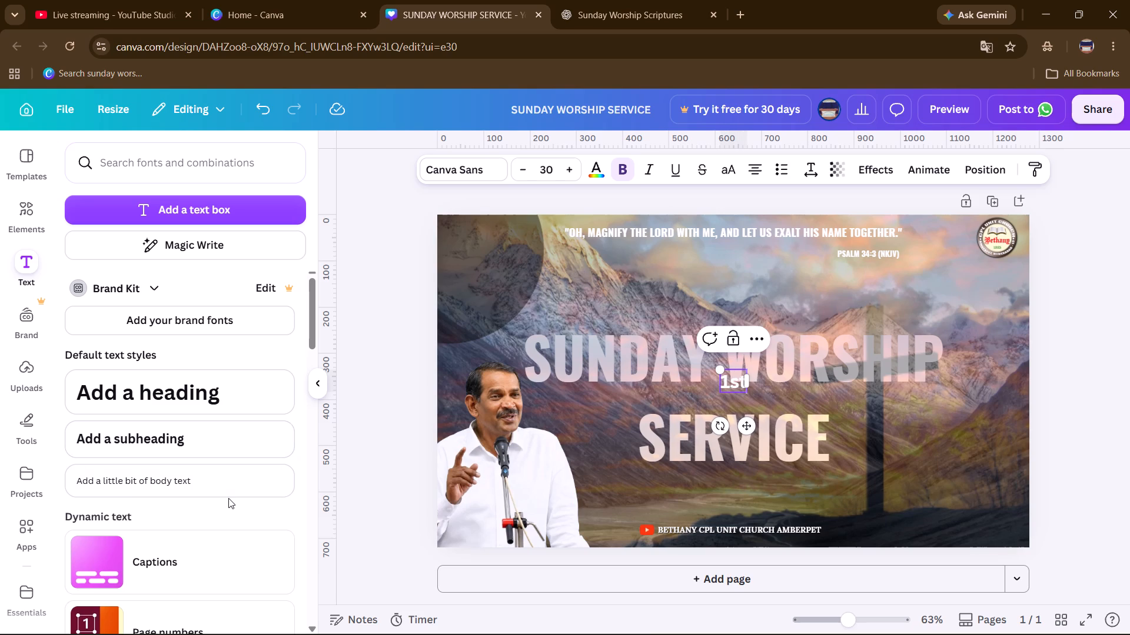
key(BackSpace)
key(BackSpace)
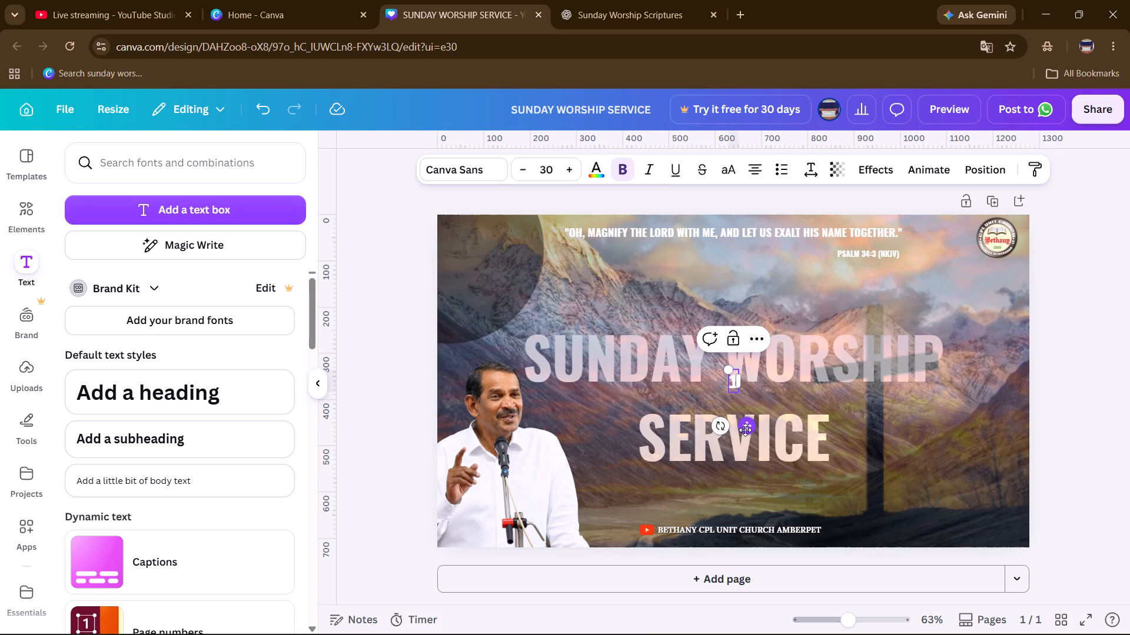
drag(745, 430, 461, 280)
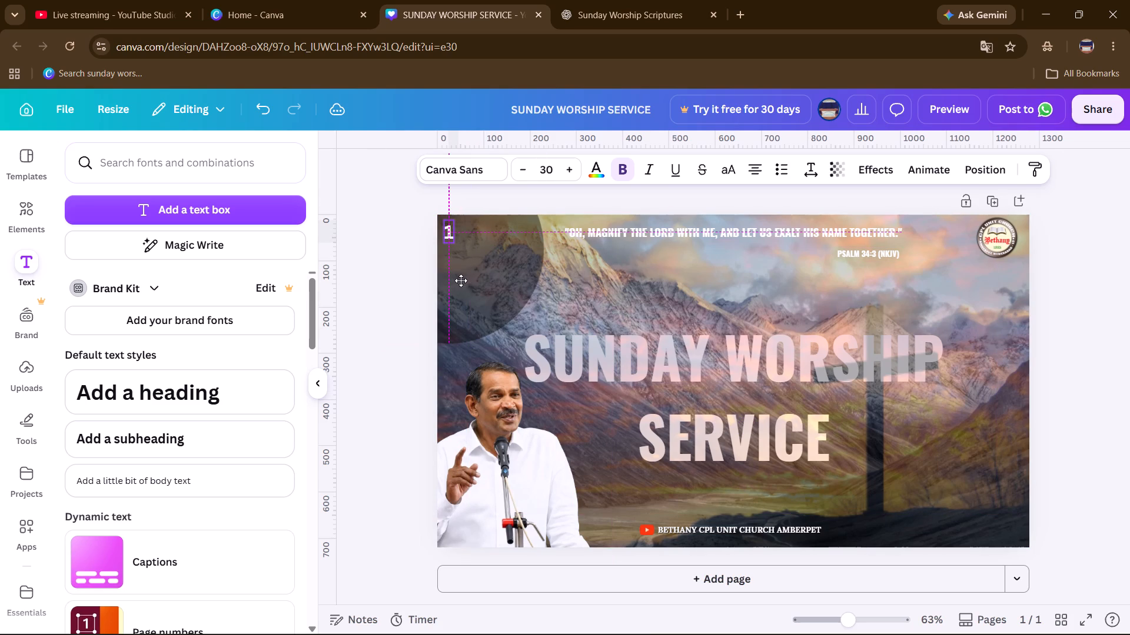
drag(461, 280, 466, 282)
Change the number on the circle to 01 and widen its text box so it spans most of the circle's visible width.
click(451, 239)
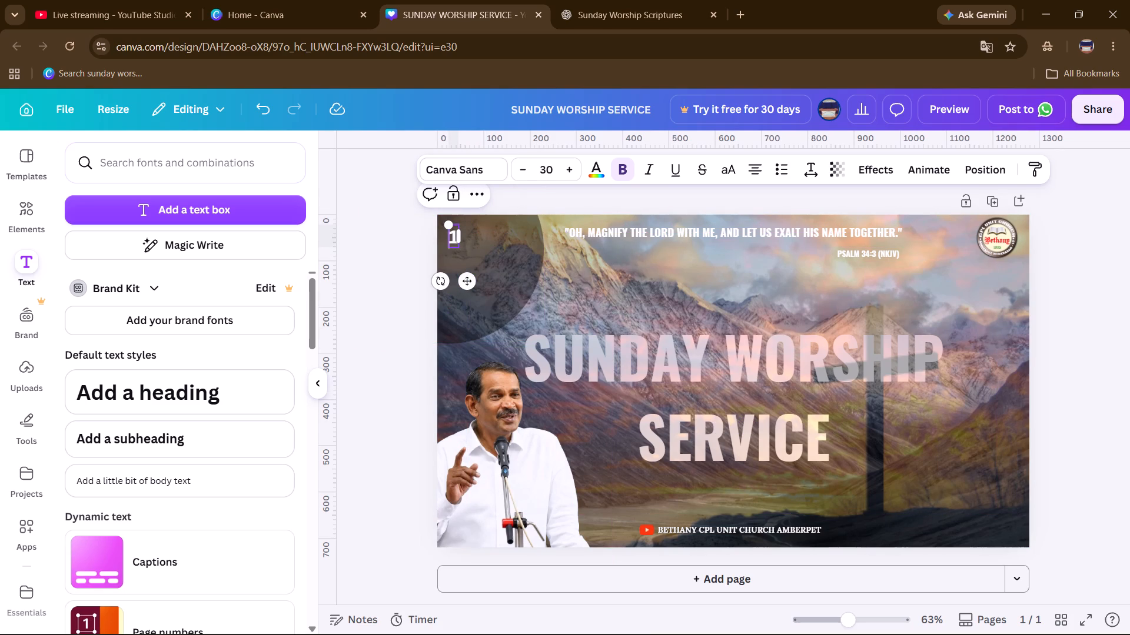
key(9)
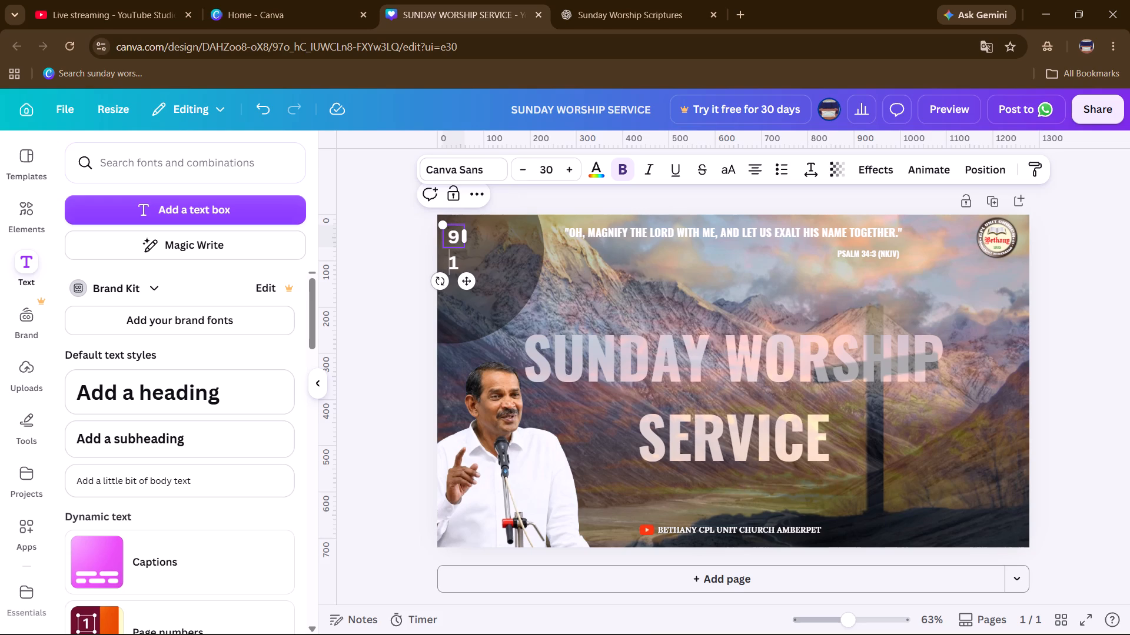
key(BackSpace)
key(0)
drag(467, 235, 478, 236)
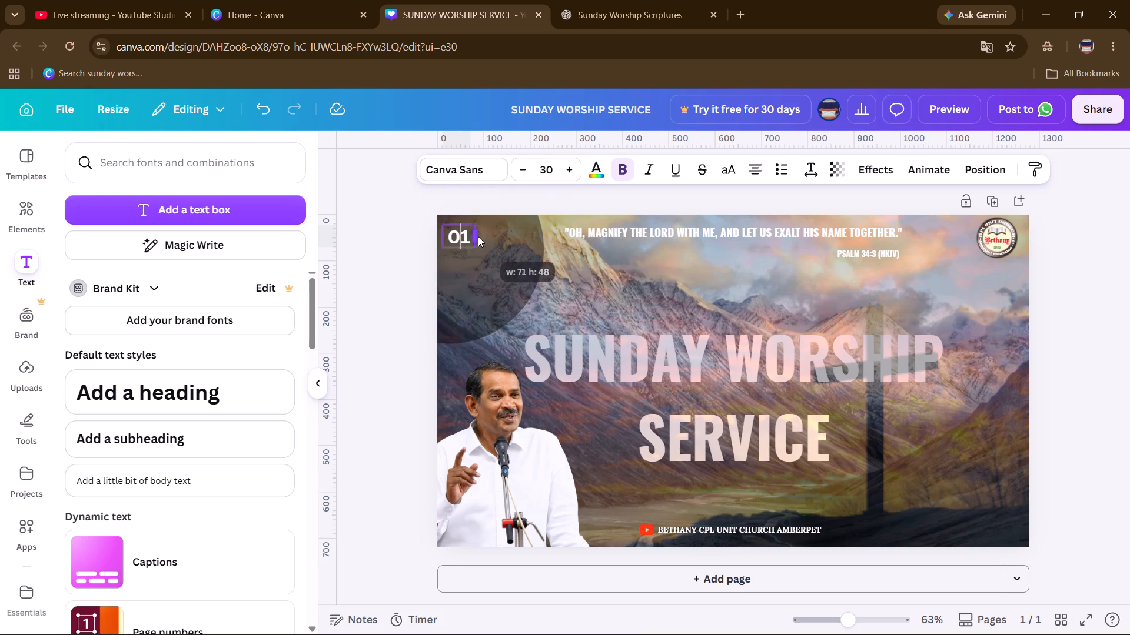
drag(478, 236, 508, 239)
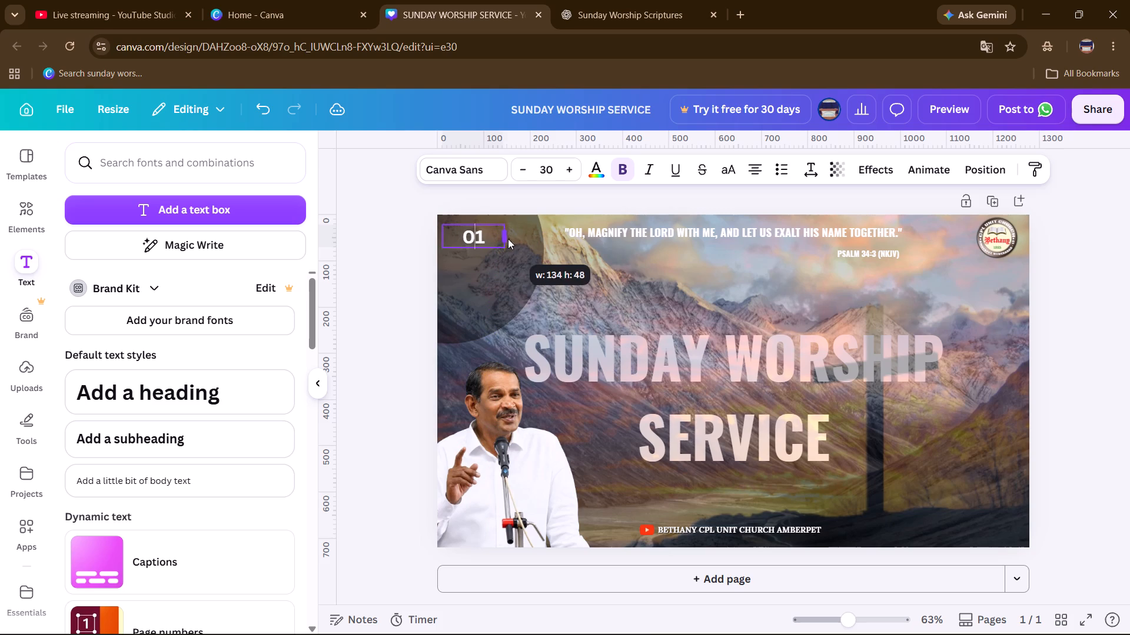
drag(508, 239, 519, 239)
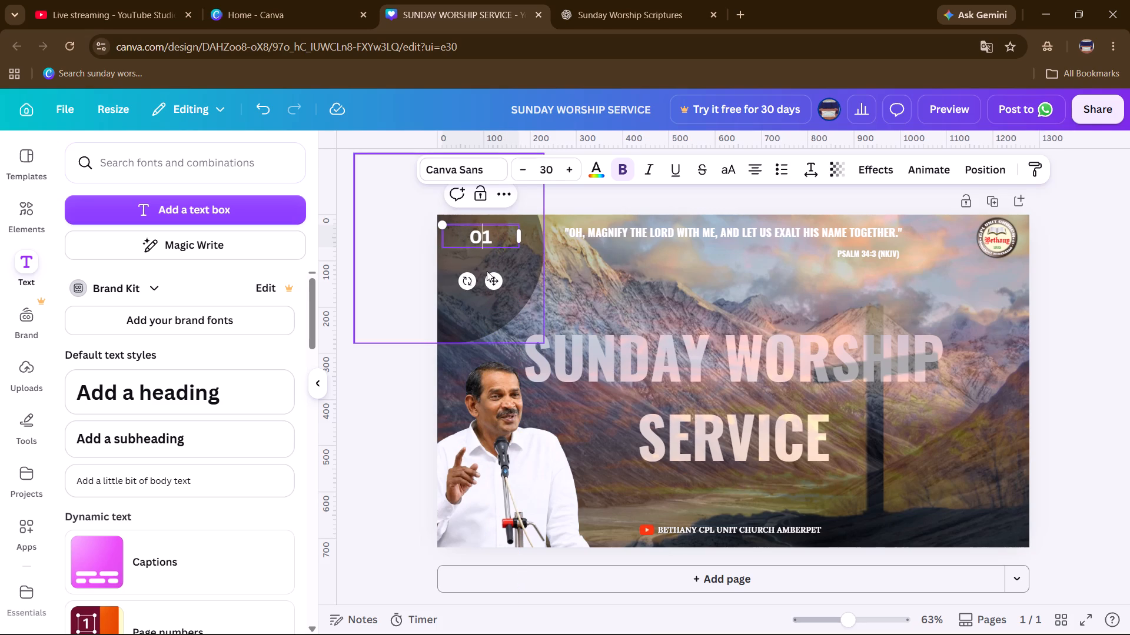
Complete the date by adding NOV and 2026 as separate lines beneath 01 in the same text box.
click(494, 239)
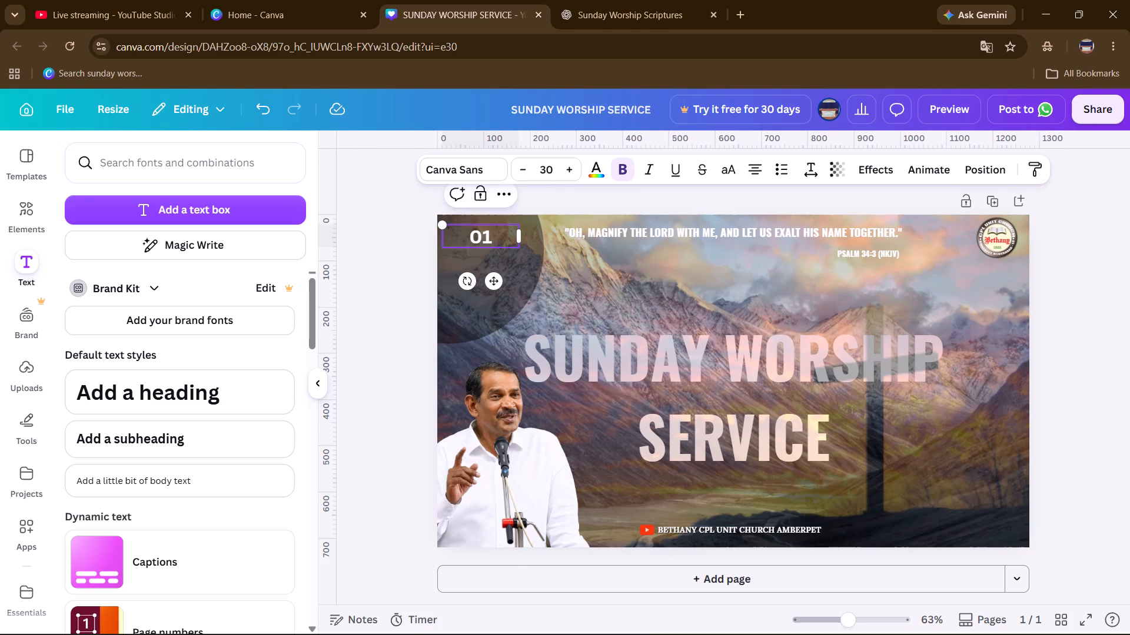
key(Return)
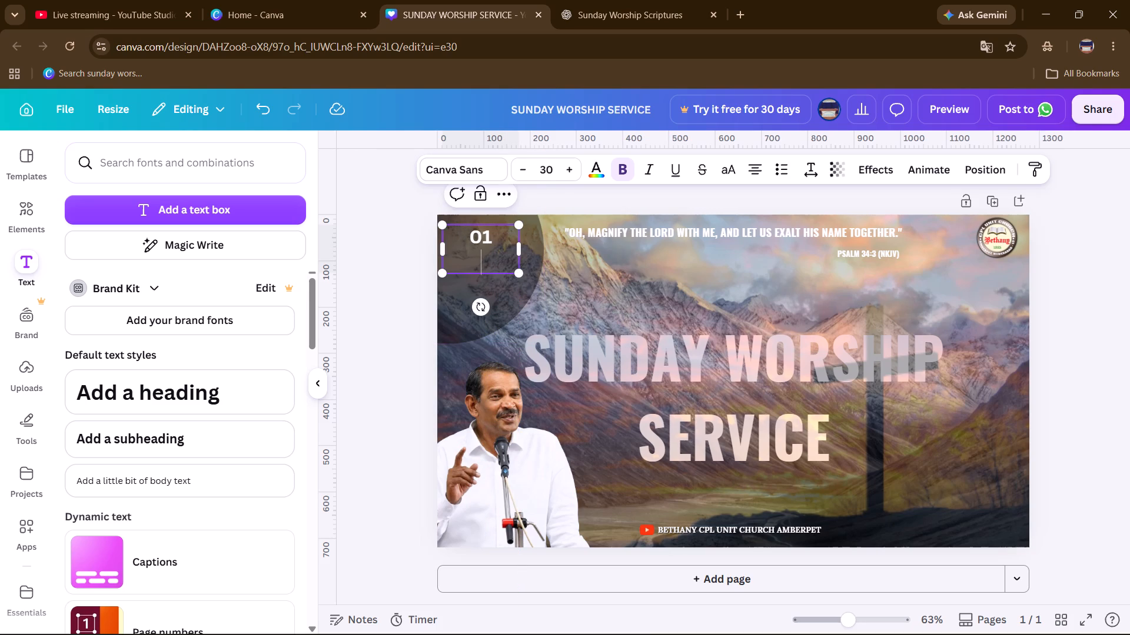
key(Return)
key(BackSpace)
text(no)
key(BackSpace)
key(BackSpace)
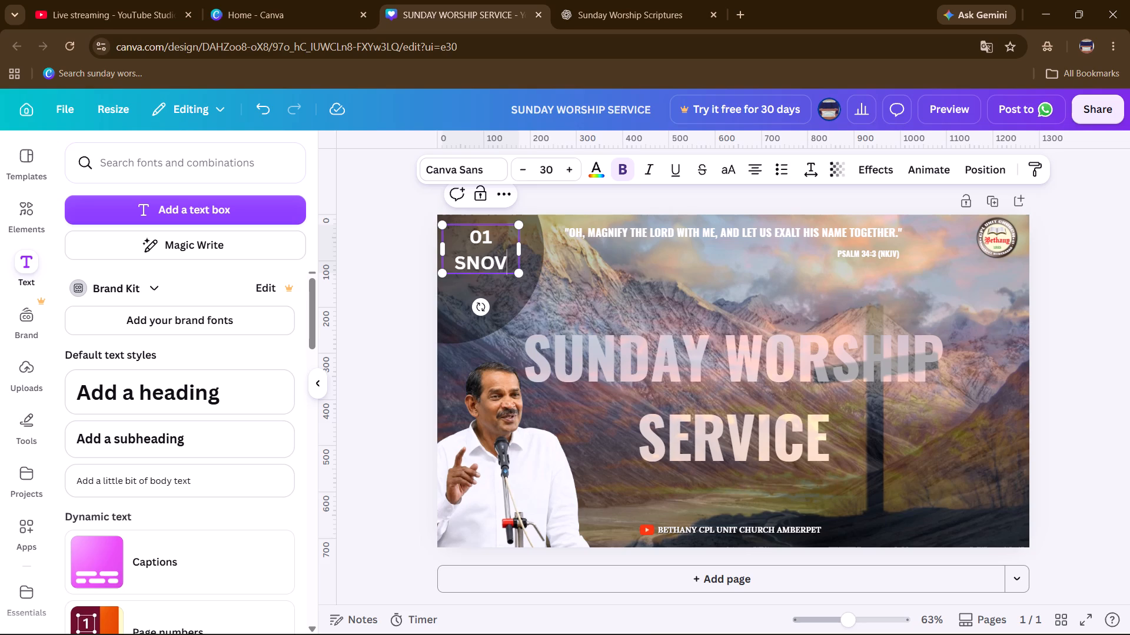
key(Left)
key(Left)
key(Left)
key(BackSpace)
key(Right)
key(Right)
key(Right)
key(Return)
text(2026)
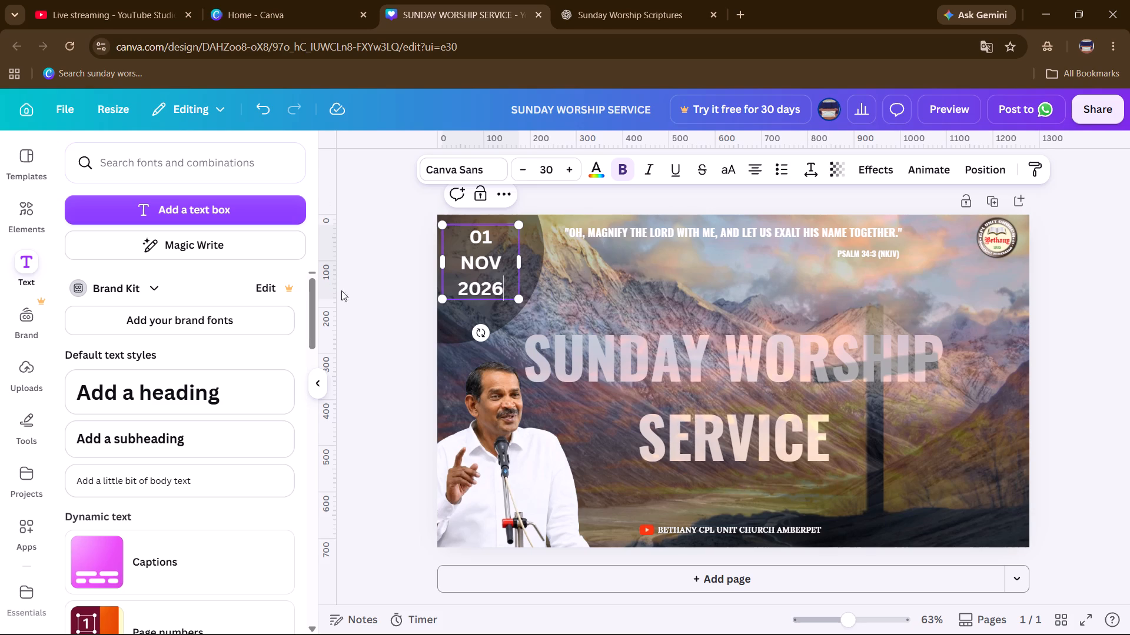
click(381, 298)
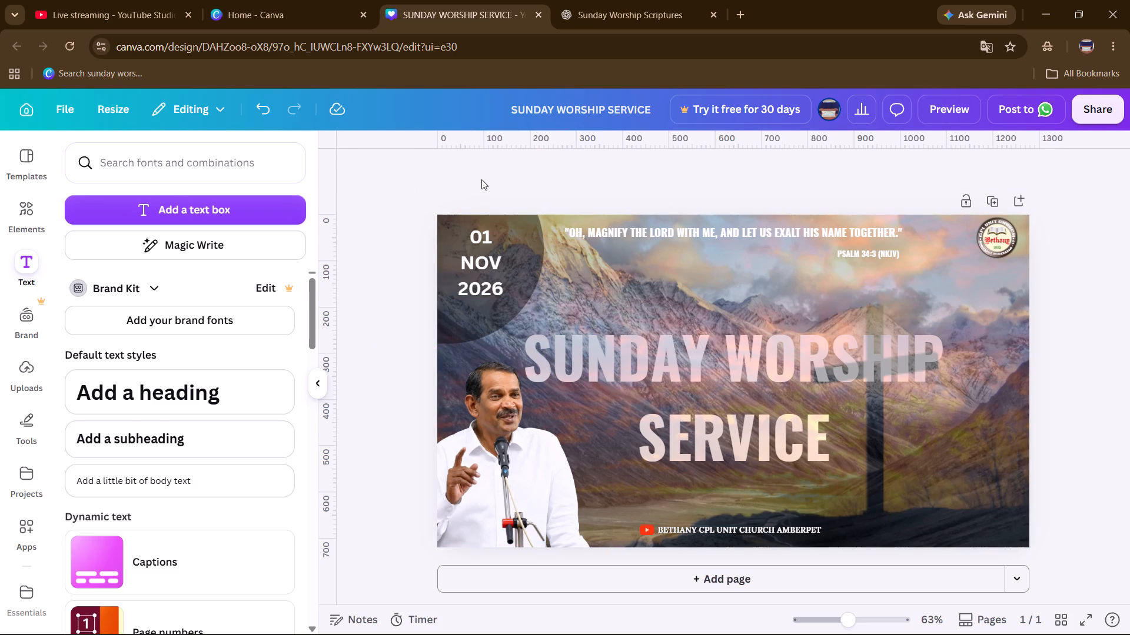
Play the animated design in preview to check the date on the circle, then close the preview.
click(948, 108)
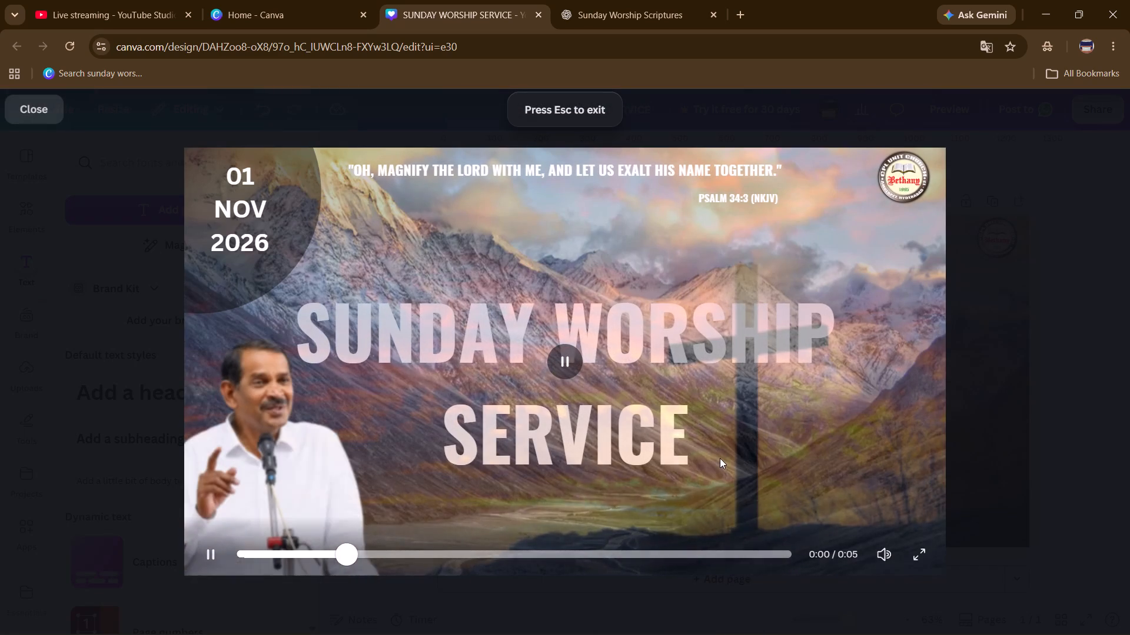
click(31, 109)
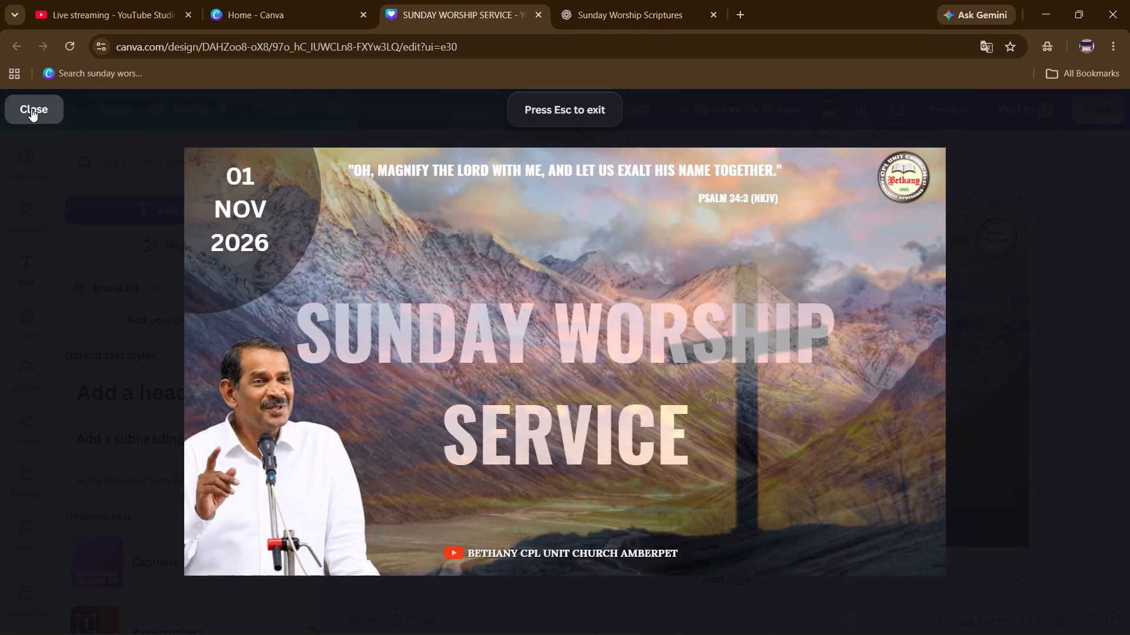
Colour the word NOV in the date with the mauve from the sunset cross photo's colours.
click(480, 258)
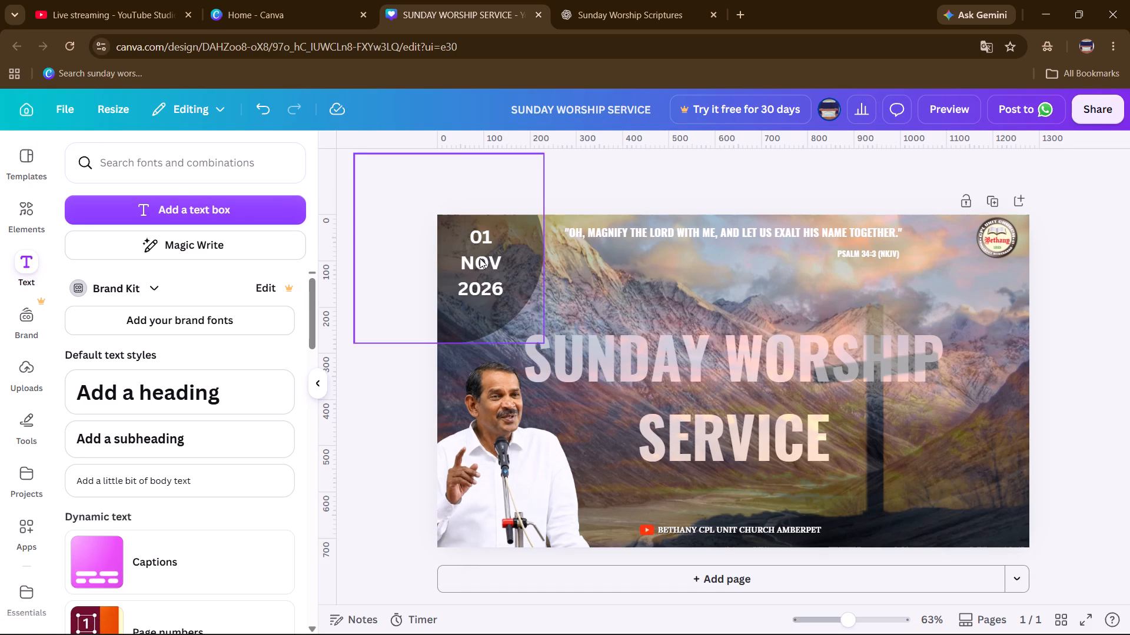
double_click(480, 258)
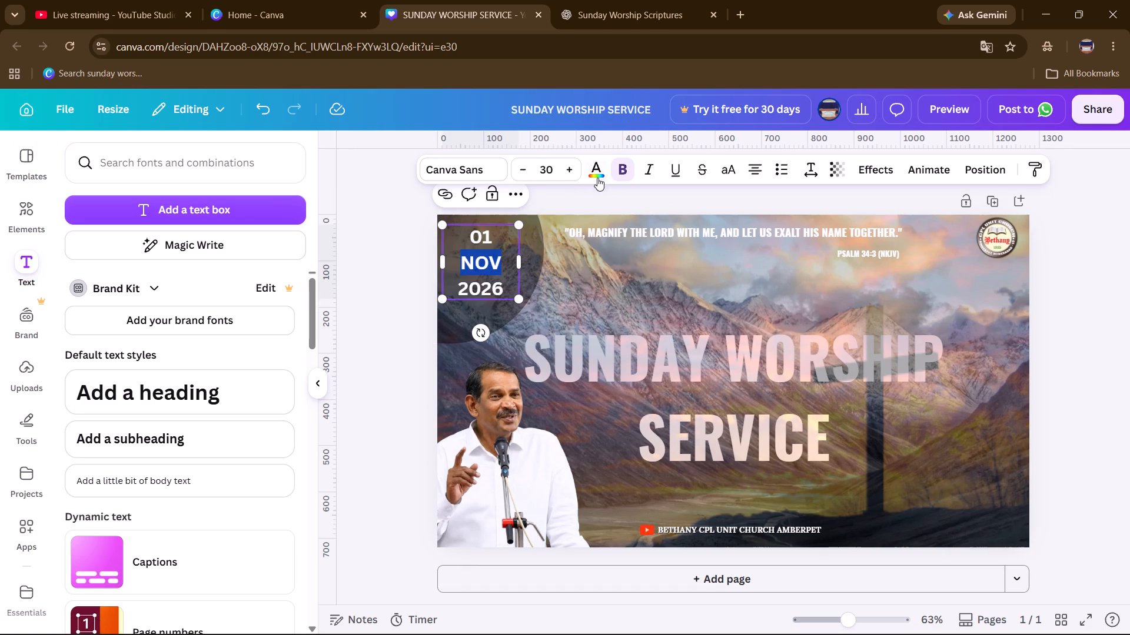
click(597, 174)
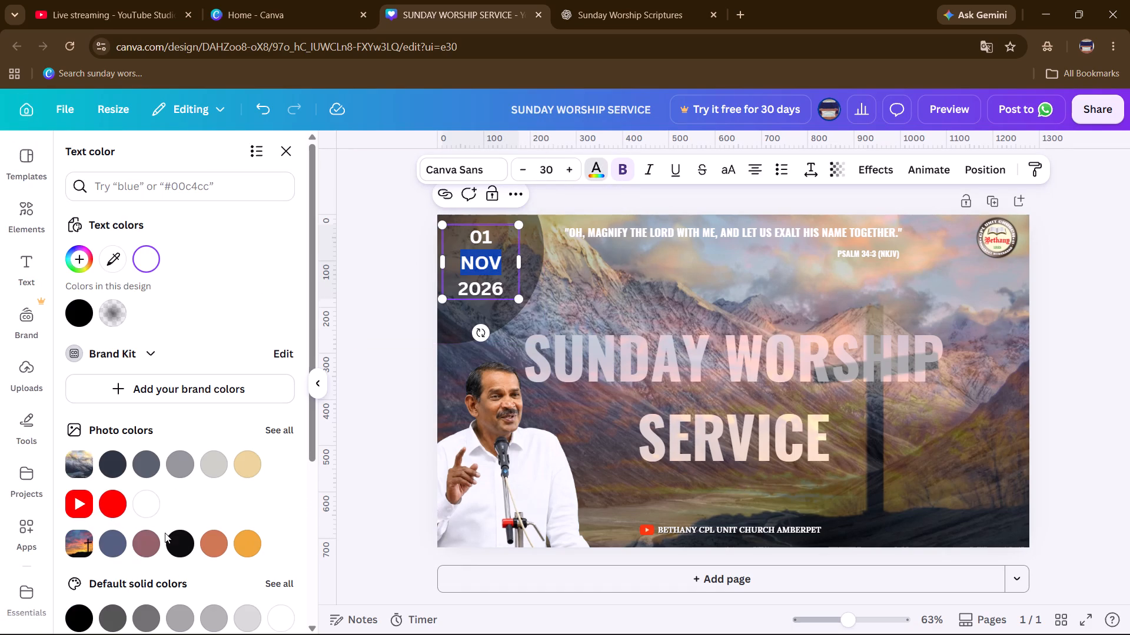
click(144, 538)
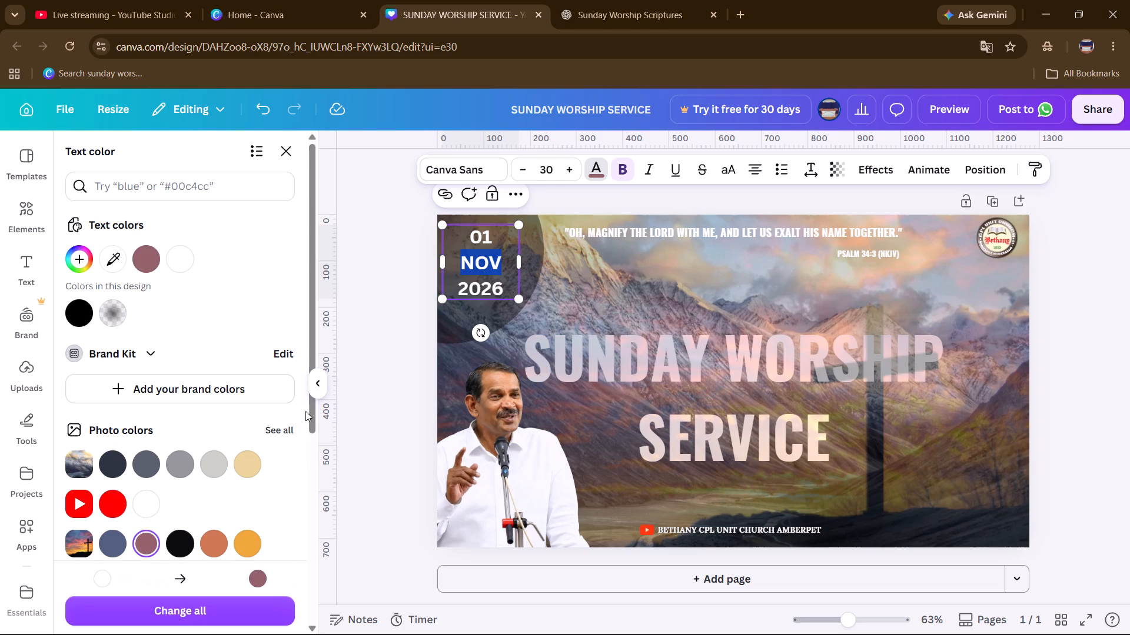
click(401, 371)
click(401, 371)
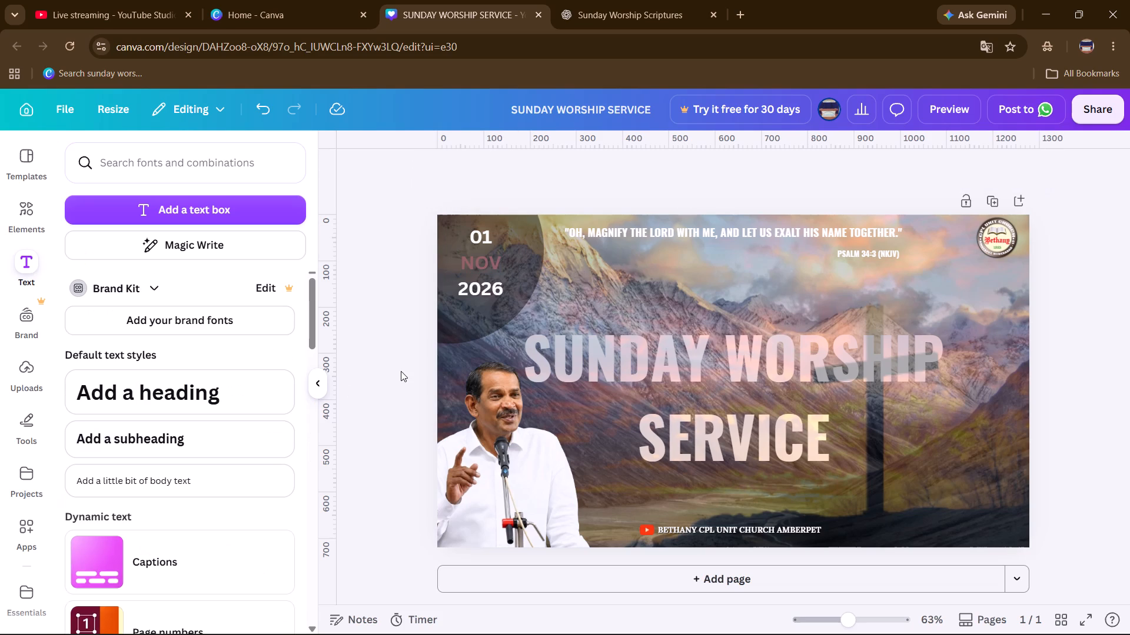
Recolour the word NOV in the date with vivid red #fe0000 from the YouTube icon's photo colours.
double_click(493, 259)
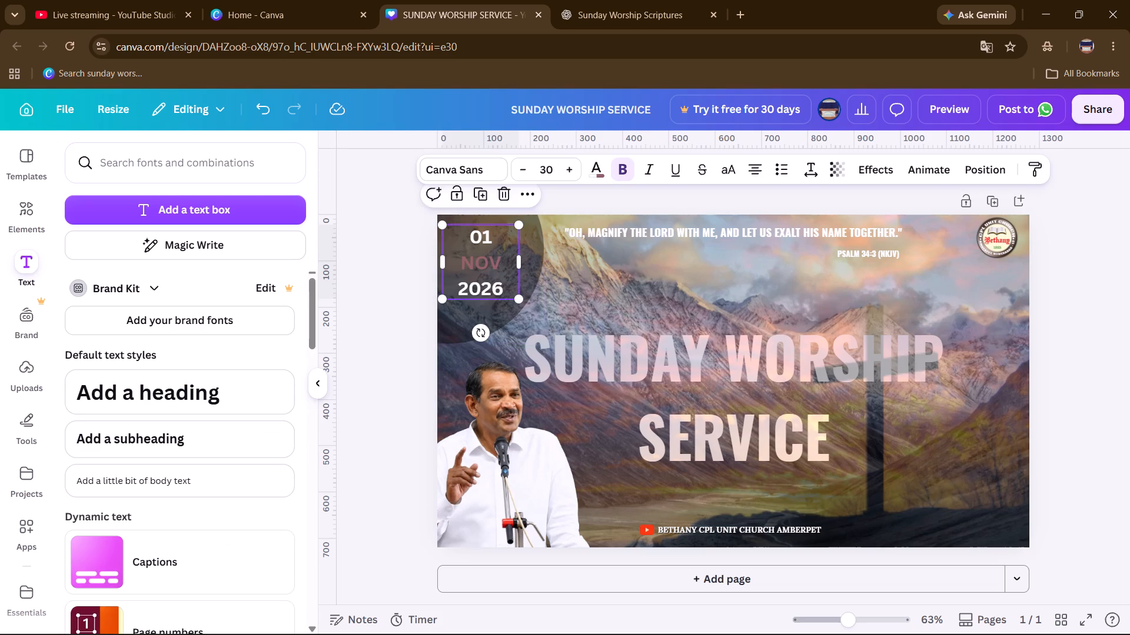
double_click(493, 259)
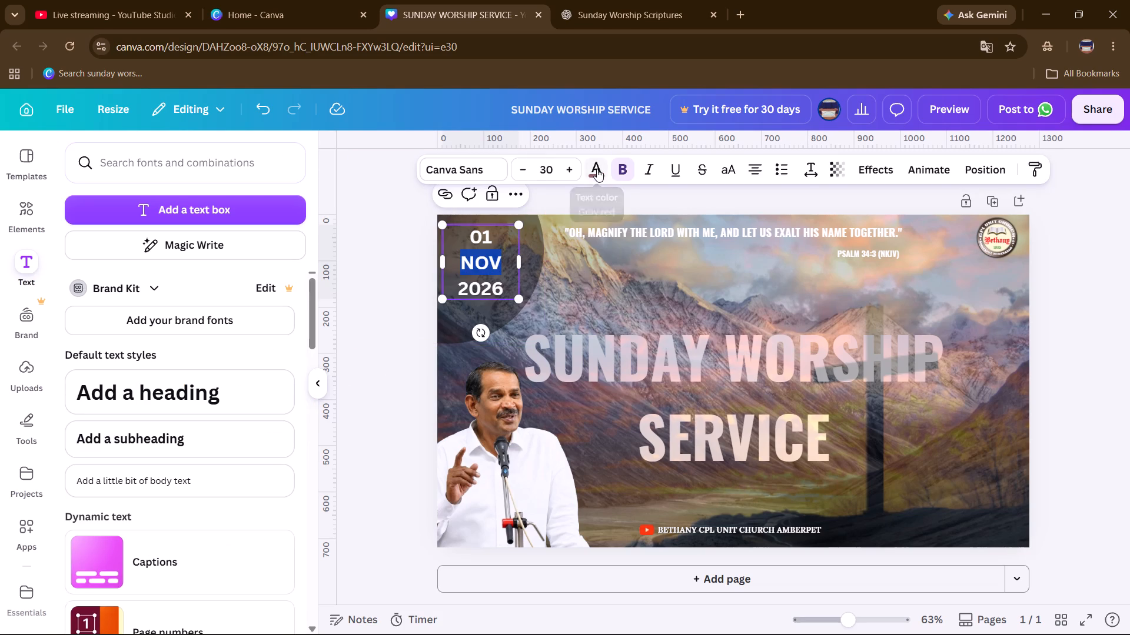
click(597, 169)
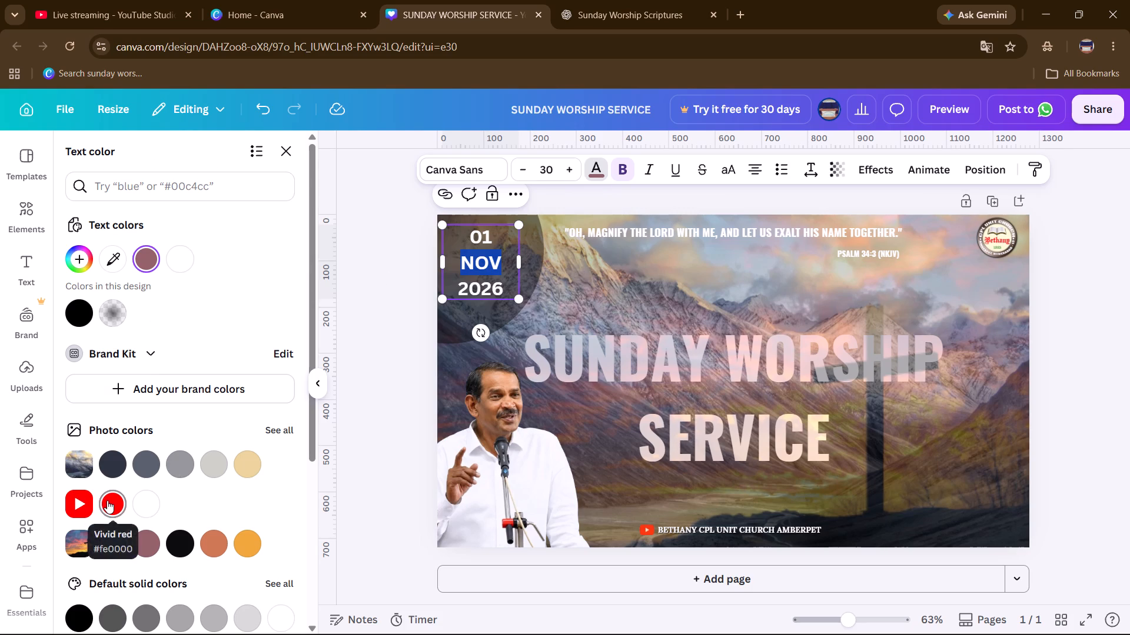
click(107, 500)
click(386, 306)
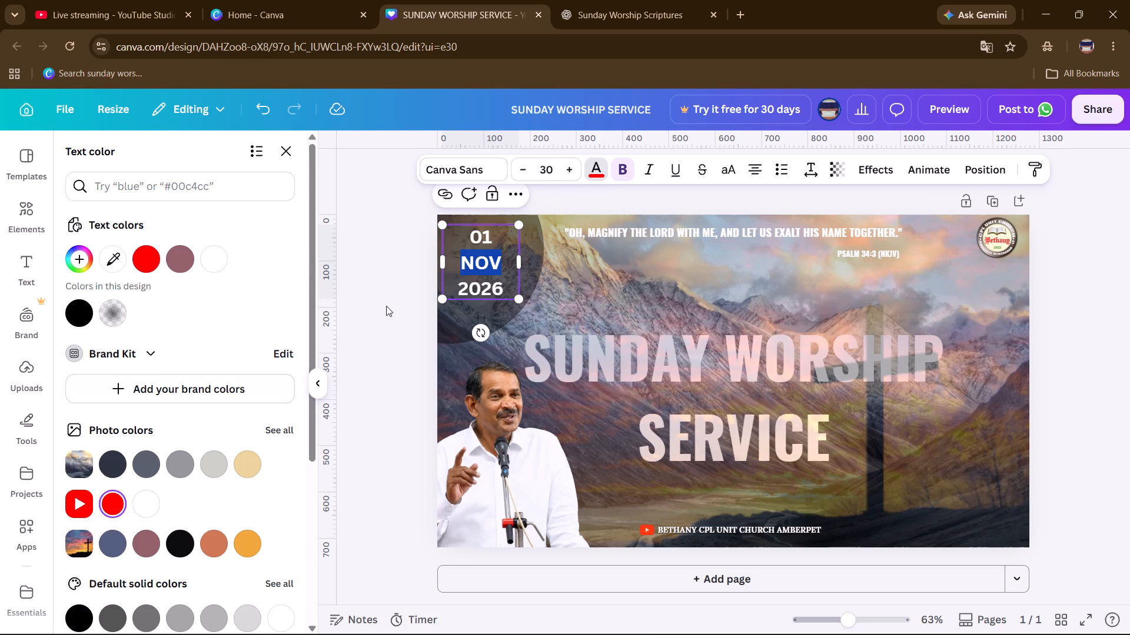
double_click(386, 306)
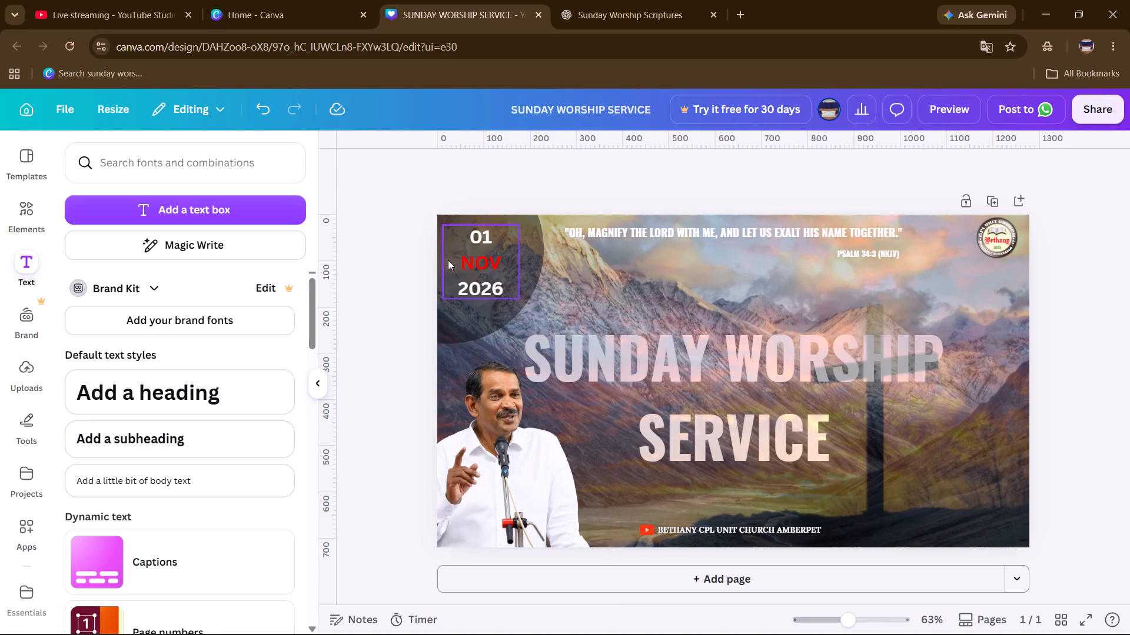
Play the animated design in a full-screen preview to check the NOV colour in the date, and close the preview.
click(943, 105)
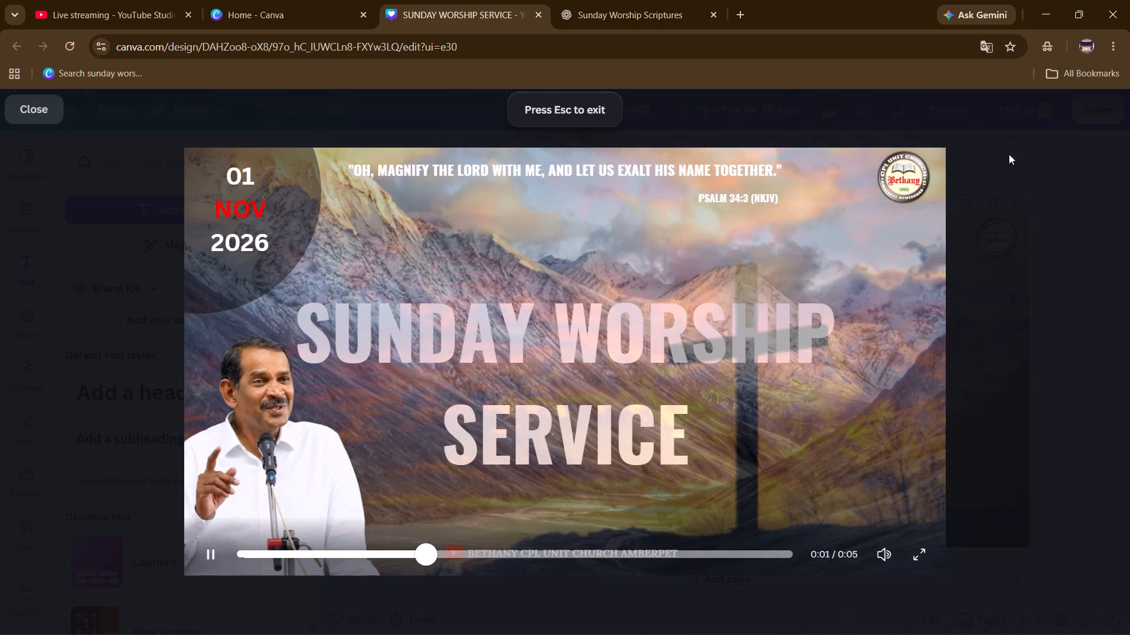
click(908, 554)
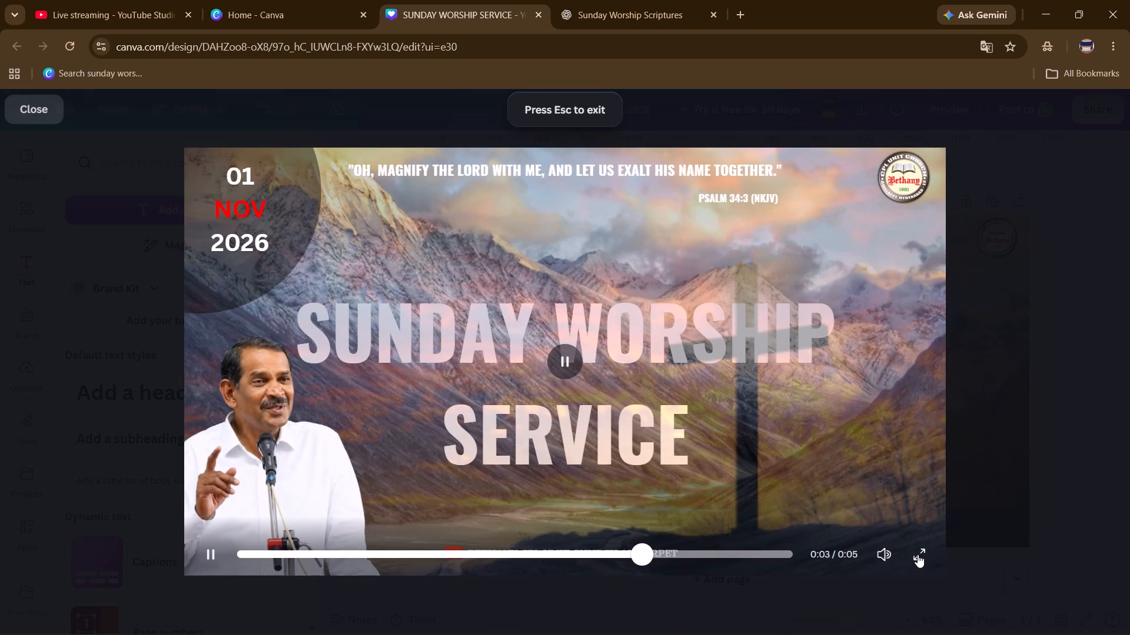
click(922, 554)
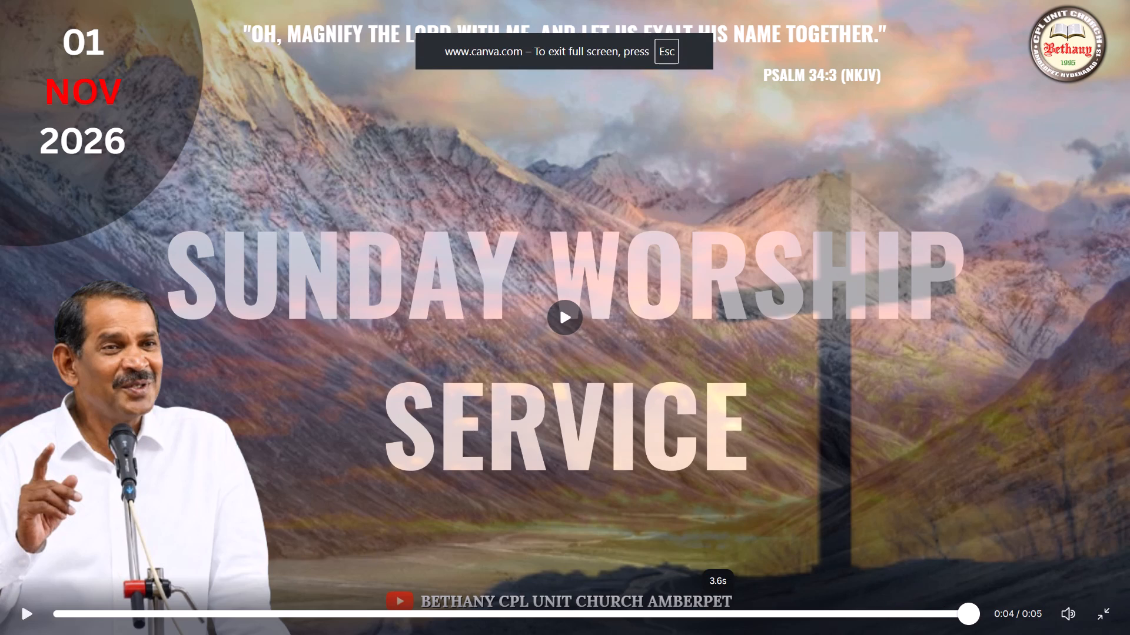
key(space)
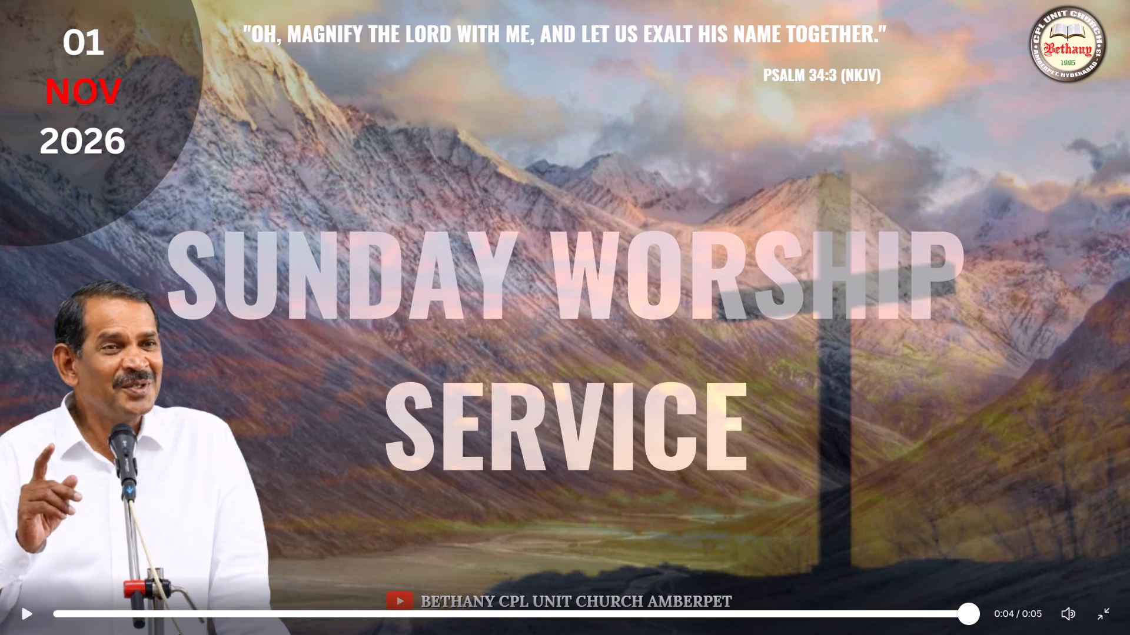
key(Escape)
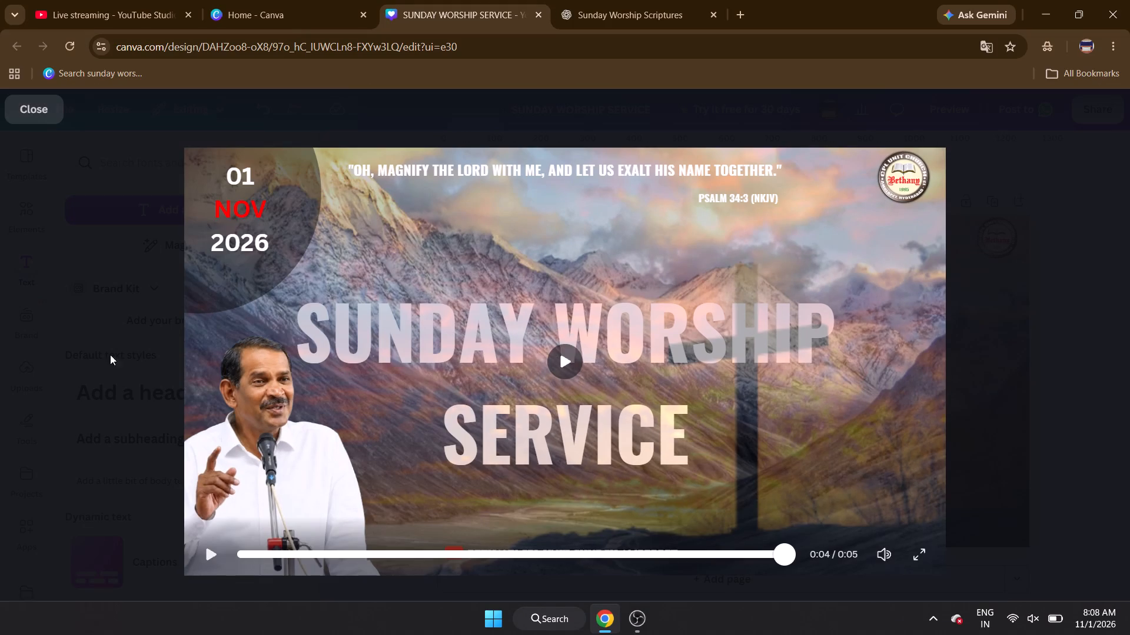
click(25, 112)
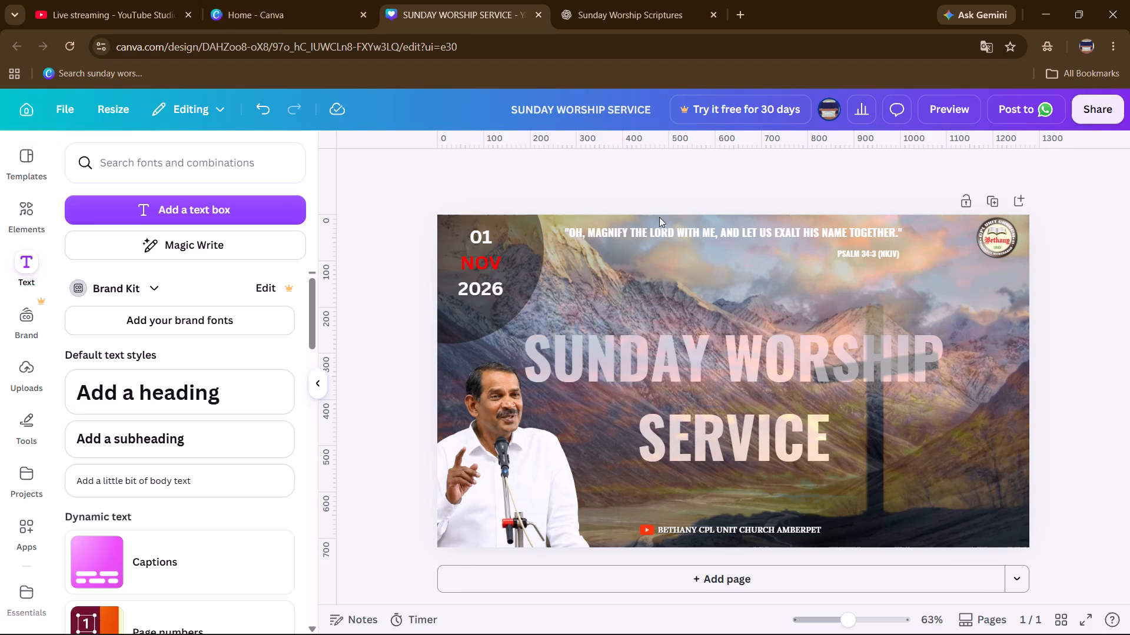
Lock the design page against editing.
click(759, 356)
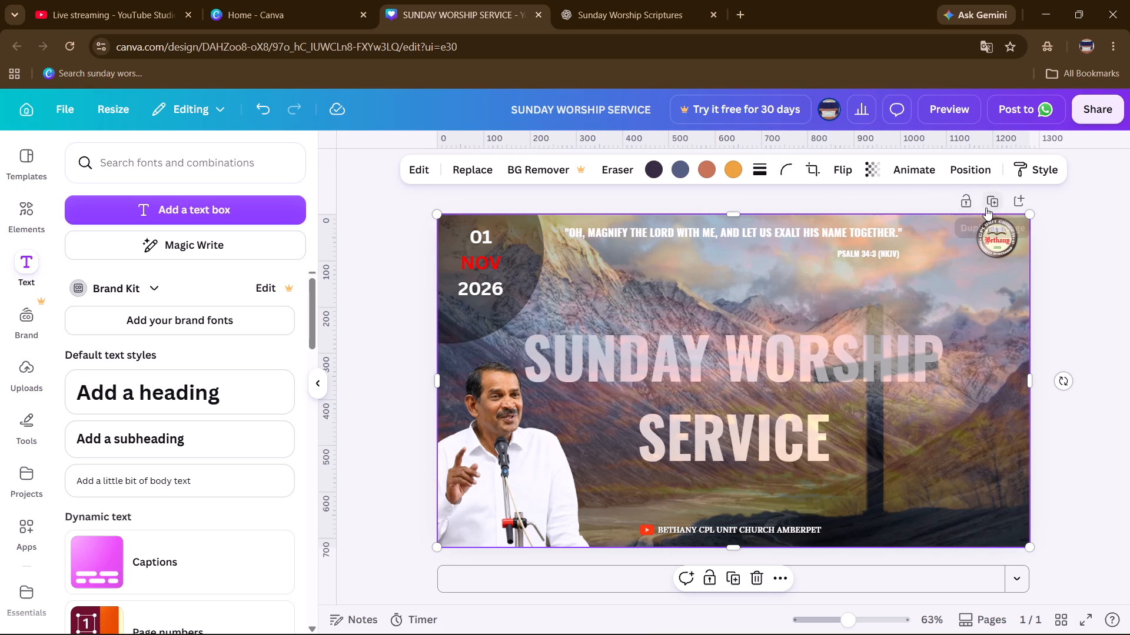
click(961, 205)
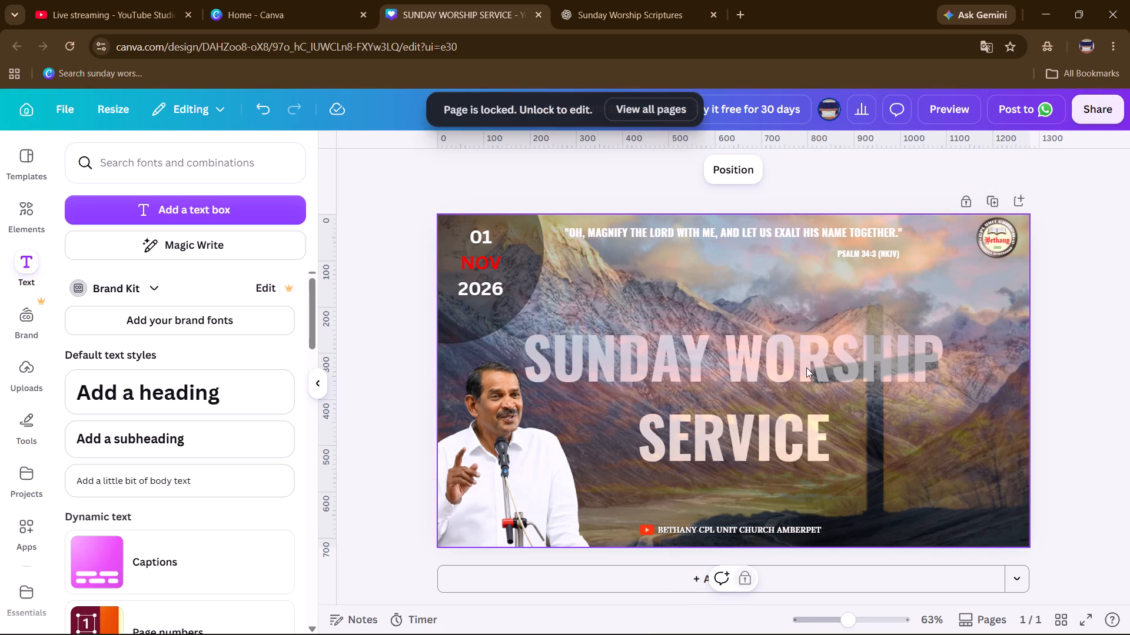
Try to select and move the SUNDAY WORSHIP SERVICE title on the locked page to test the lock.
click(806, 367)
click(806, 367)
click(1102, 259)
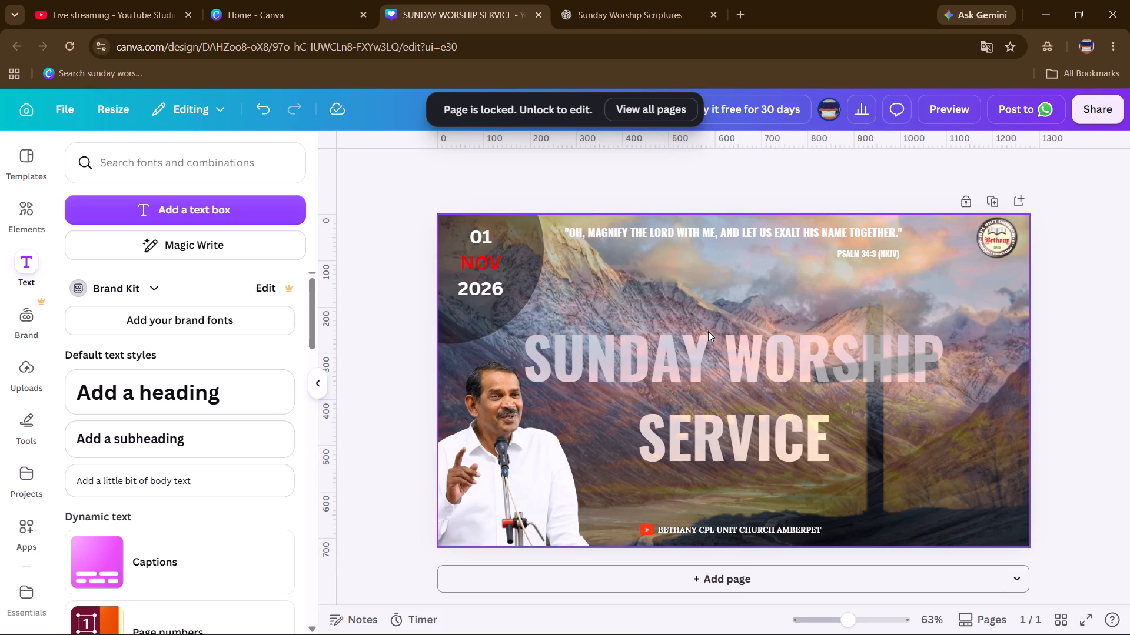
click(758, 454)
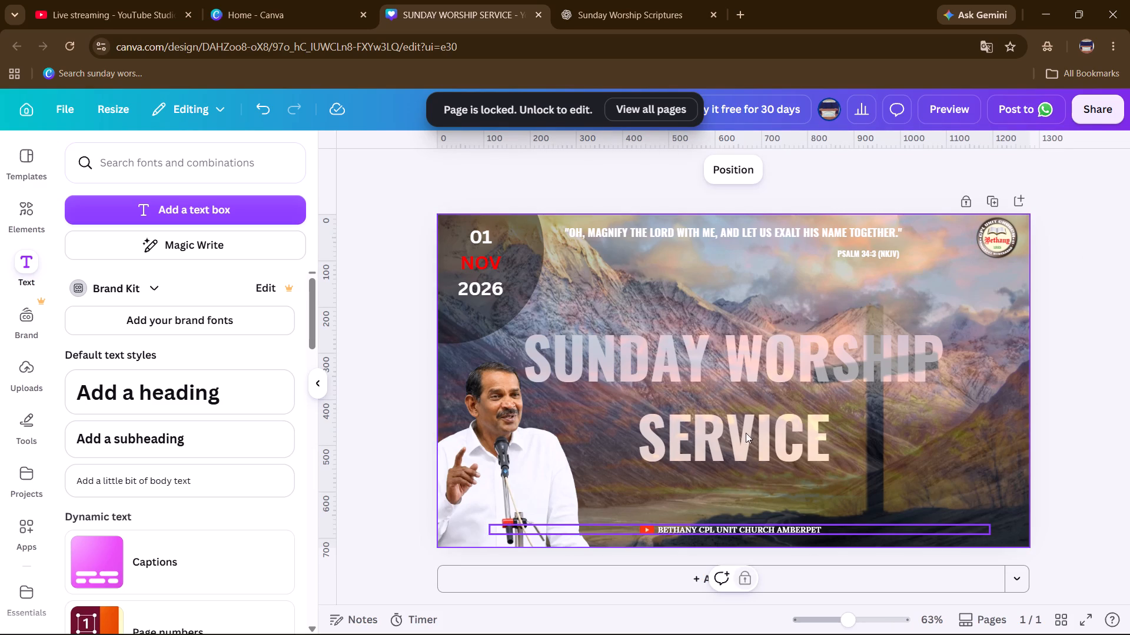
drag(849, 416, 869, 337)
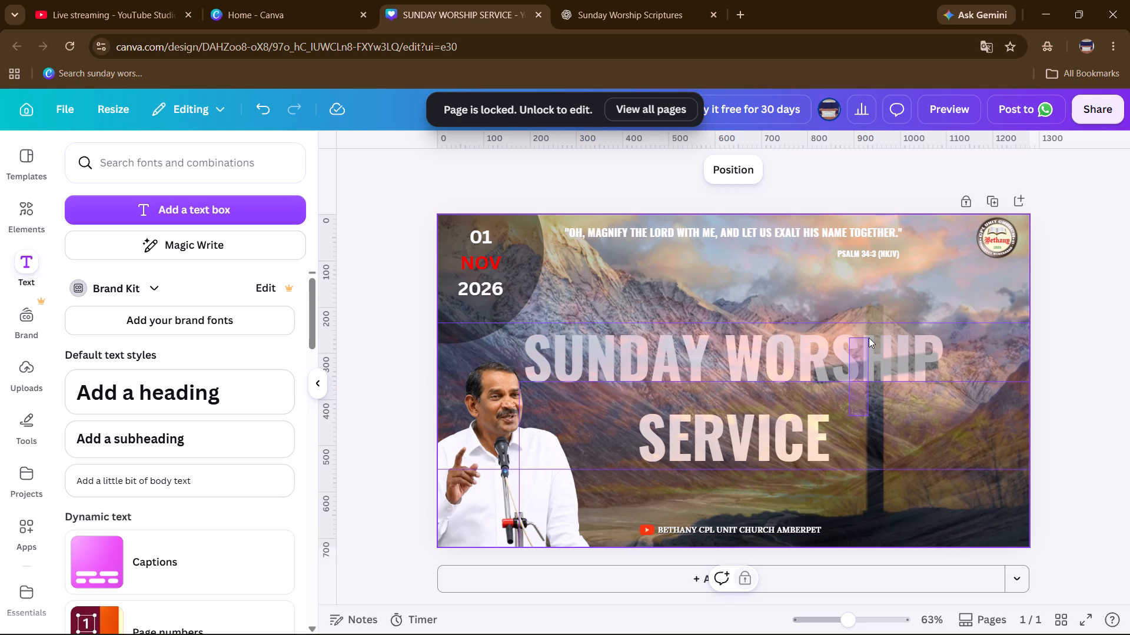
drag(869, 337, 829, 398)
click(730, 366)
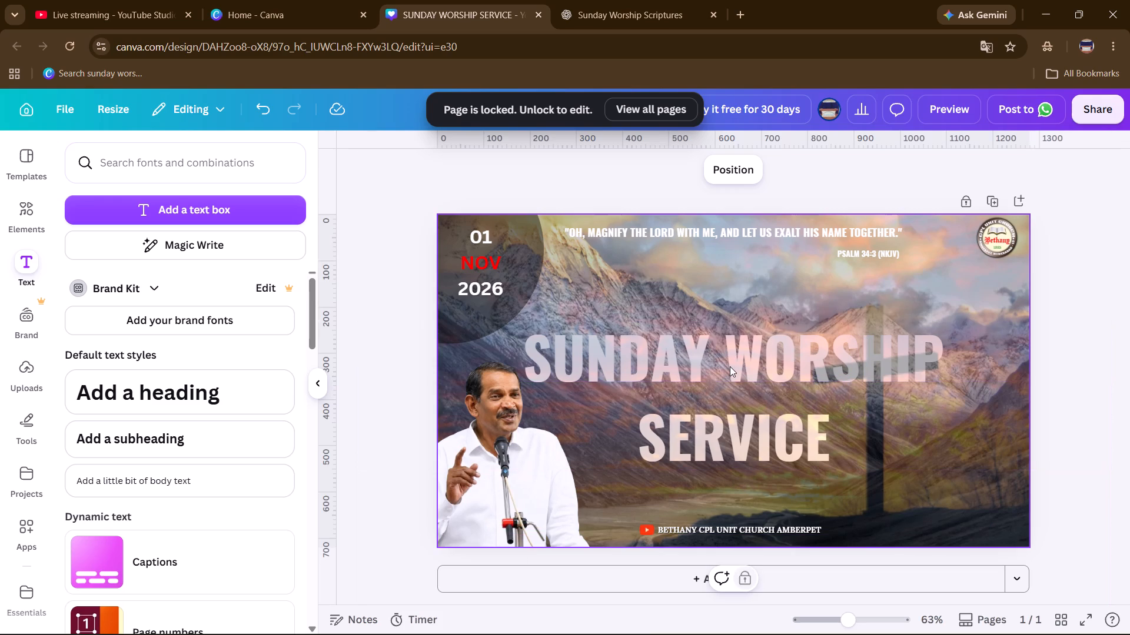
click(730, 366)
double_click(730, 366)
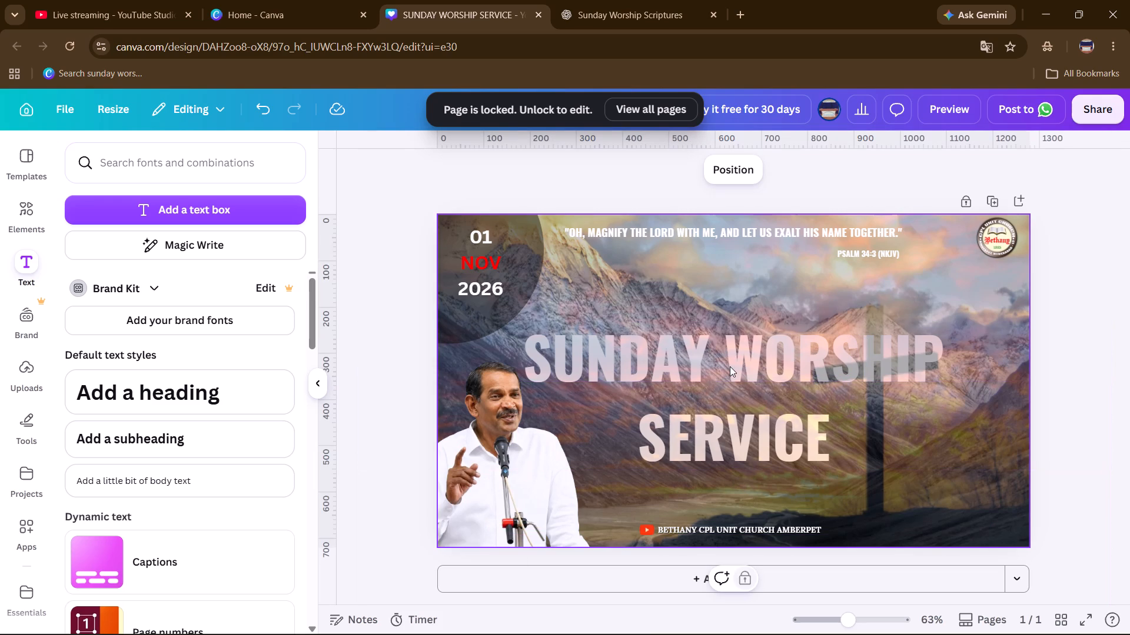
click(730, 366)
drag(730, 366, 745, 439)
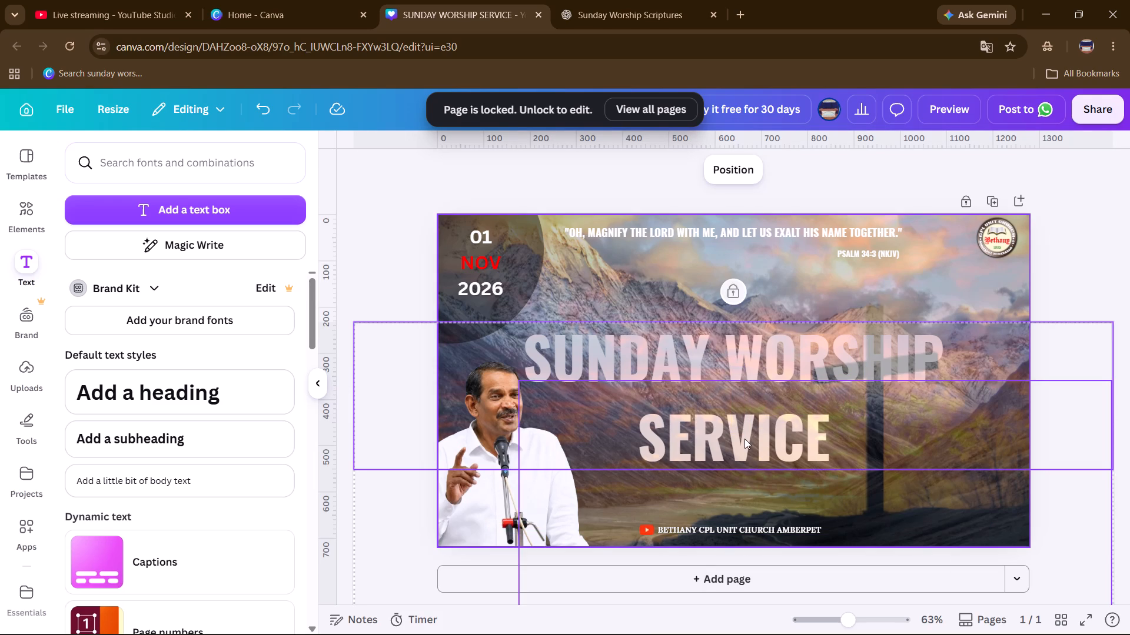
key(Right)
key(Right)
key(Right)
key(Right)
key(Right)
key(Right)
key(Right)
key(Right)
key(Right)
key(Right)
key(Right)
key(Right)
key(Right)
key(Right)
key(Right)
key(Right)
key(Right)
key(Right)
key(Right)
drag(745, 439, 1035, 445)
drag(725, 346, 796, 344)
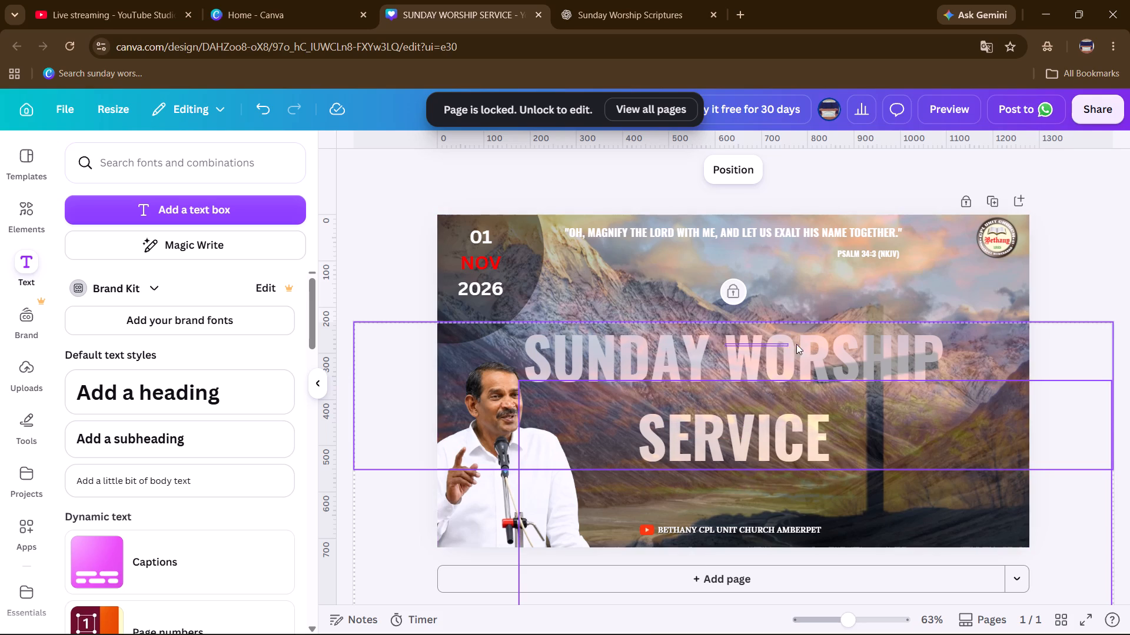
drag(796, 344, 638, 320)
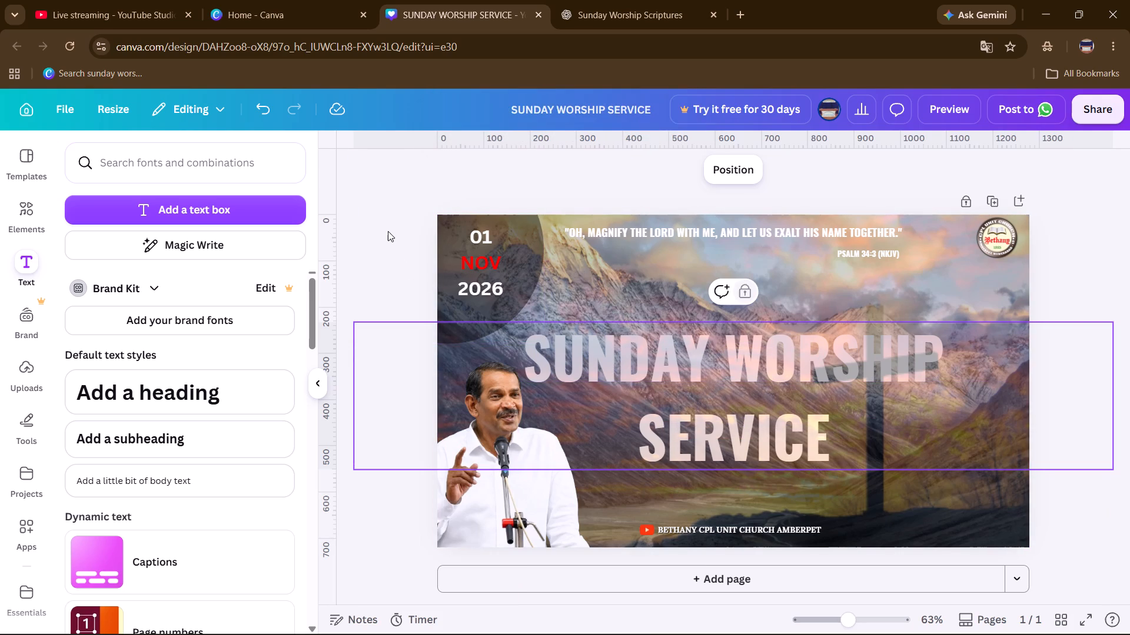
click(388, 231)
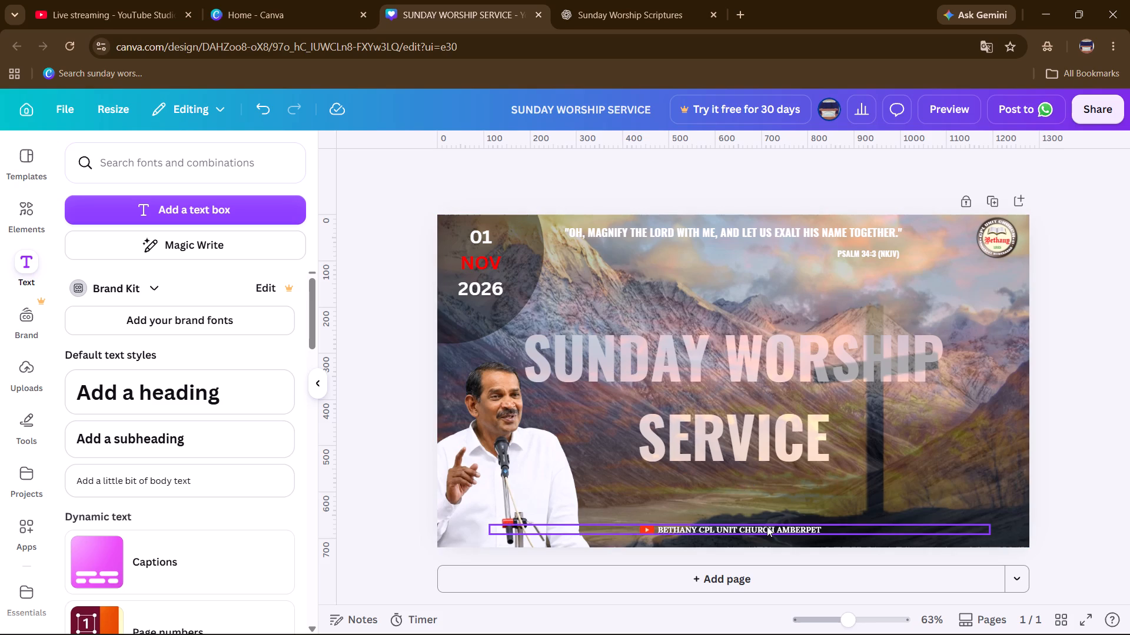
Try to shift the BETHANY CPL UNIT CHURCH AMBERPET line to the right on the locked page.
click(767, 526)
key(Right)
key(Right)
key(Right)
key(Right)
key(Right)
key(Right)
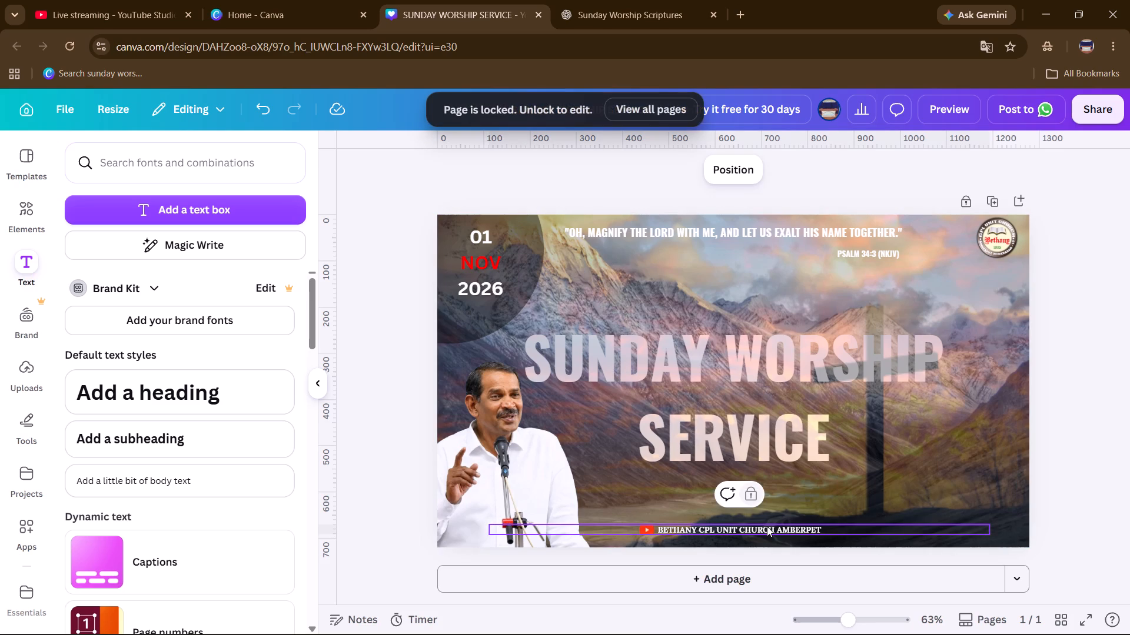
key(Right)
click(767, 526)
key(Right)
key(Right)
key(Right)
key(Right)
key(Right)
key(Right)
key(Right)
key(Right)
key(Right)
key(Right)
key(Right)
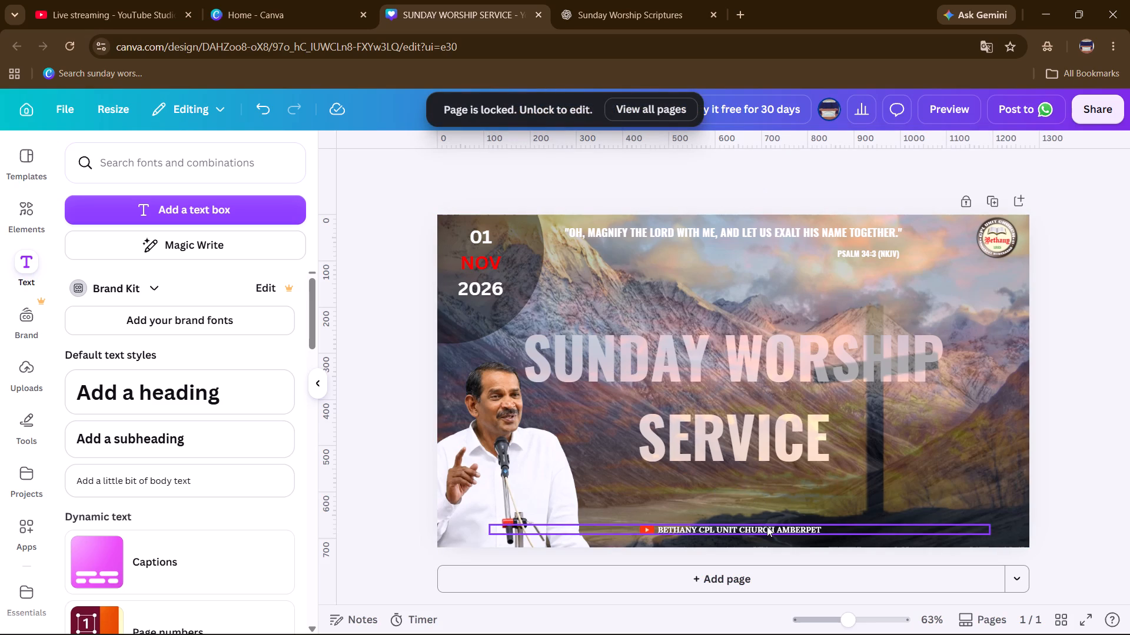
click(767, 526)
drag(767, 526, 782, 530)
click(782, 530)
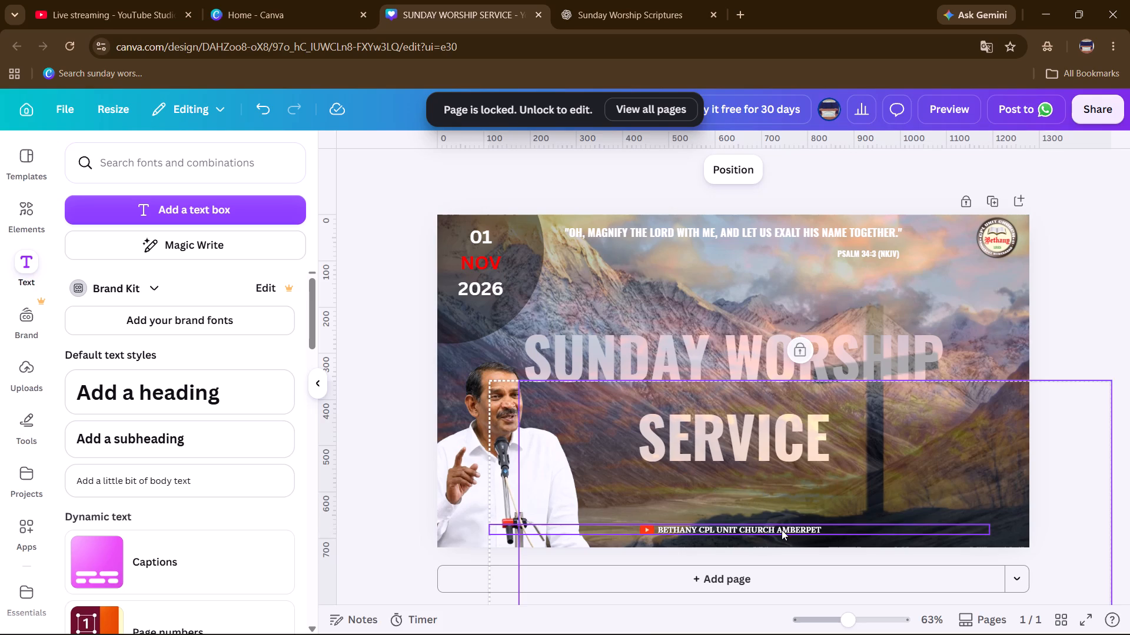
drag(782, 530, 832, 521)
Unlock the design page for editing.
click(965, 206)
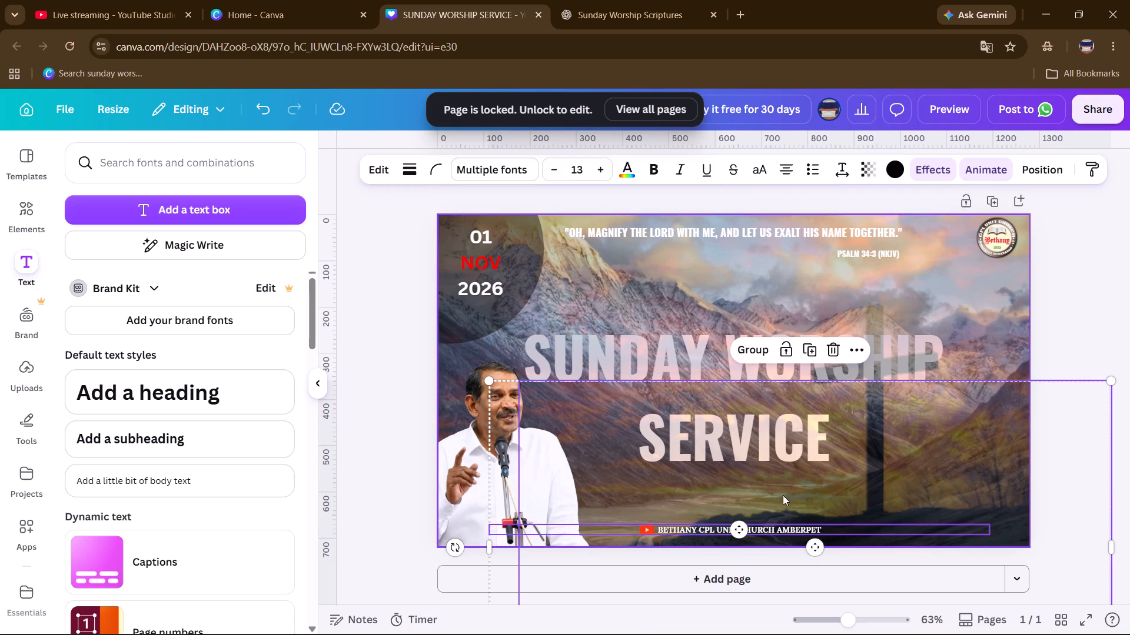
Nudge the church name text and the selected dark shape behind it about 12 px right and 13 px down, away from the YouTube icon.
click(807, 528)
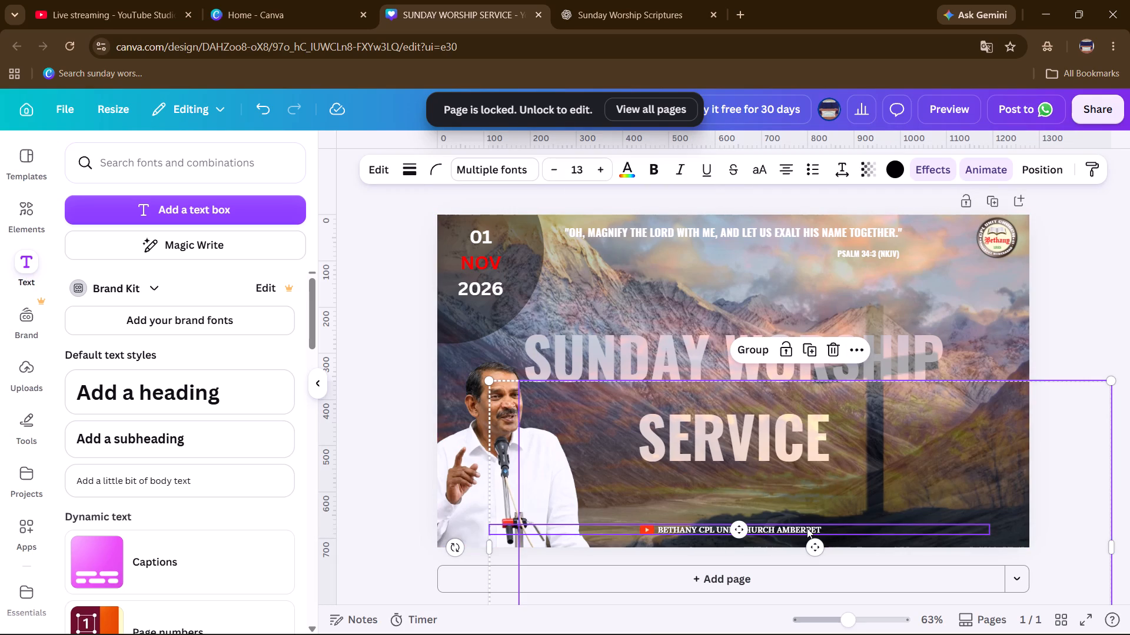
key(Right)
key(Right)
key(Right)
key(Right)
key(Right)
key(Right)
key(Right)
key(Right)
key(Right)
key(Right)
key(Right)
key(Right)
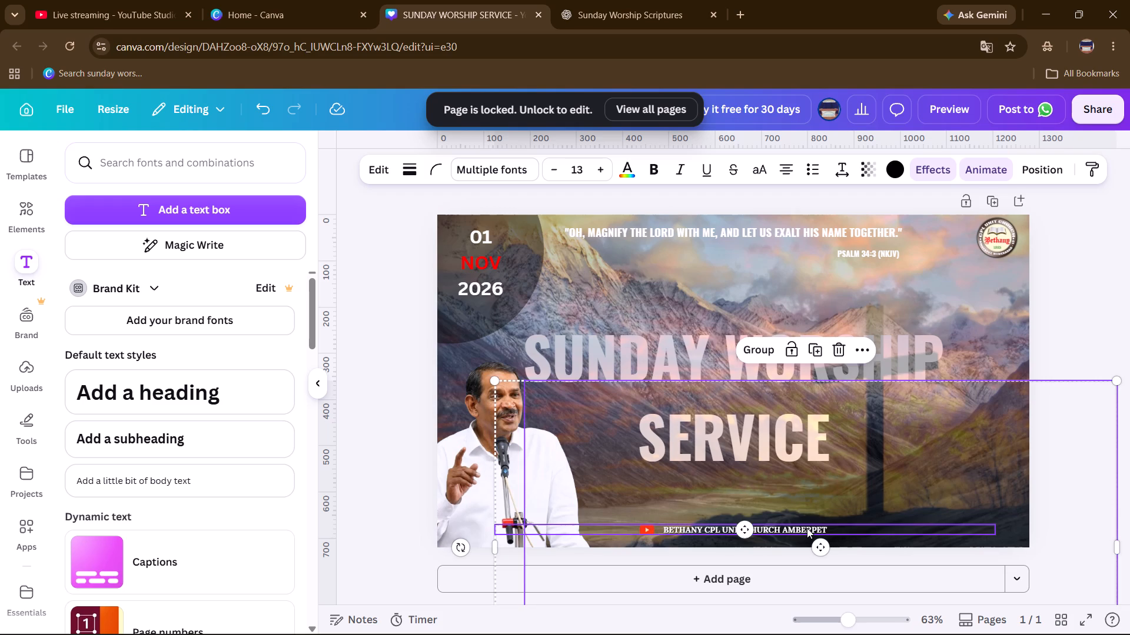
key(Down)
key(Down)
key(Down)
key(Down)
key(Down)
key(Down)
key(Down)
key(Down)
key(Down)
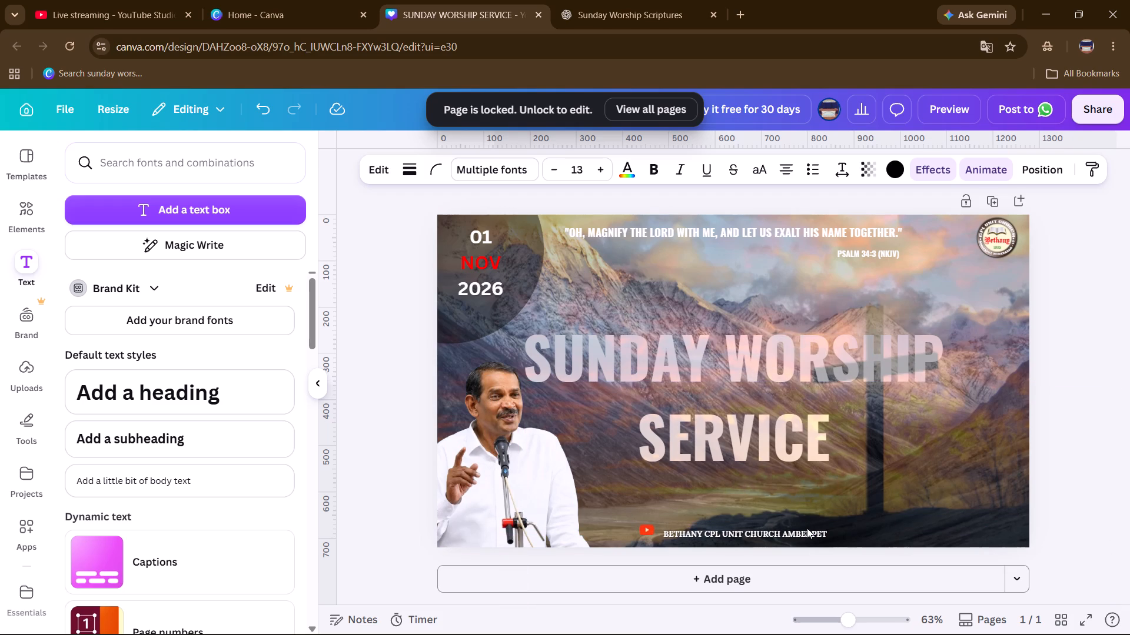
key(Down)
key(Down)
key(Down)
key(Down)
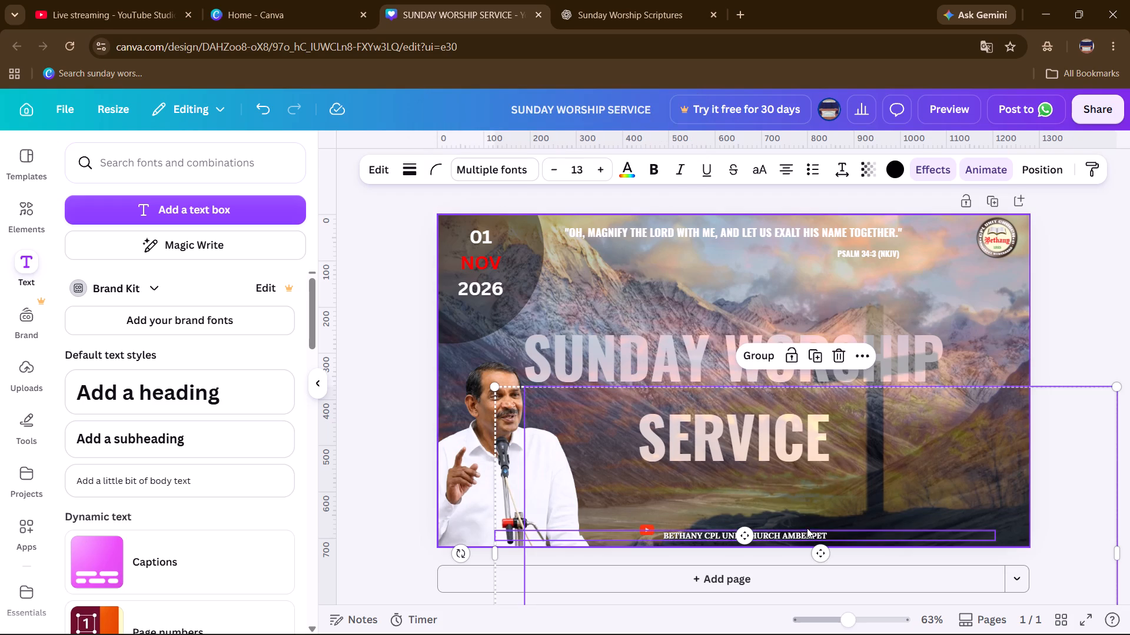
click(1082, 330)
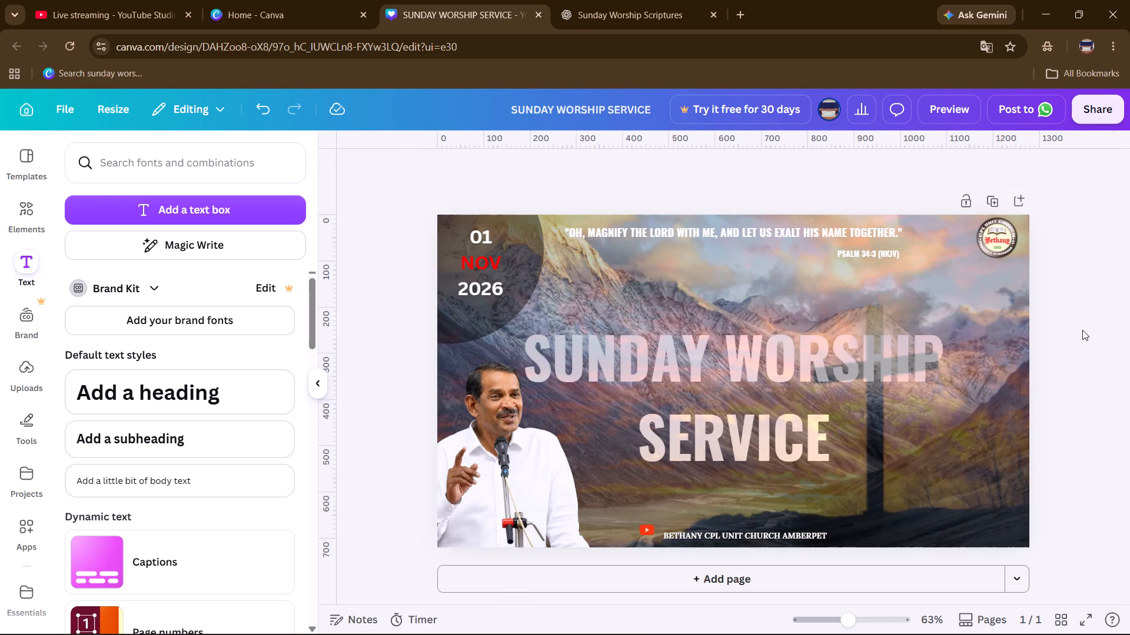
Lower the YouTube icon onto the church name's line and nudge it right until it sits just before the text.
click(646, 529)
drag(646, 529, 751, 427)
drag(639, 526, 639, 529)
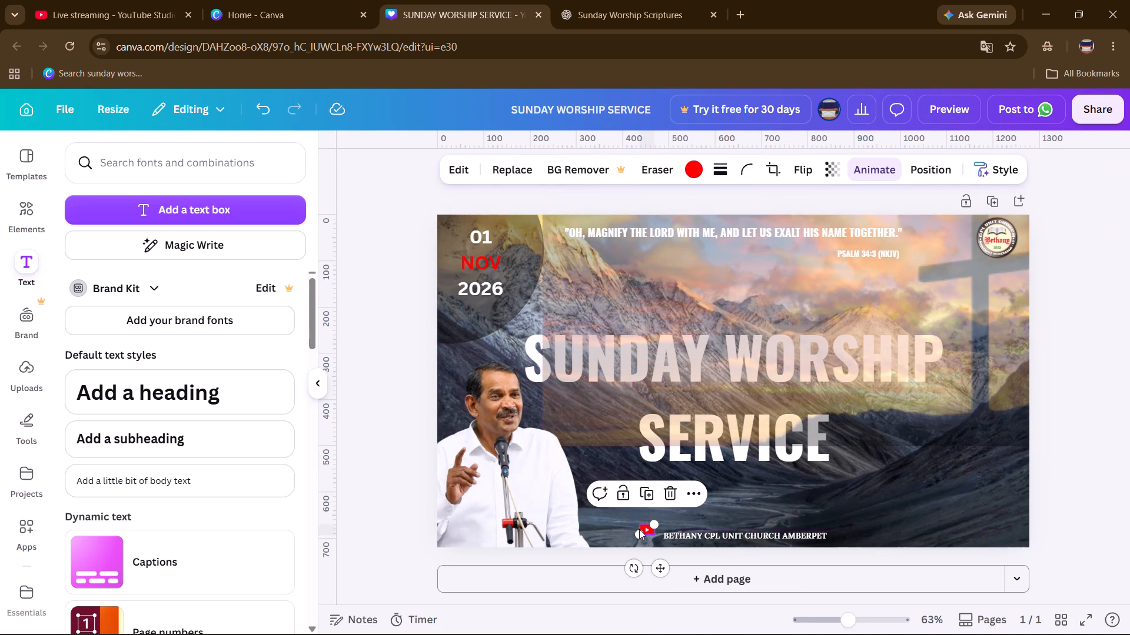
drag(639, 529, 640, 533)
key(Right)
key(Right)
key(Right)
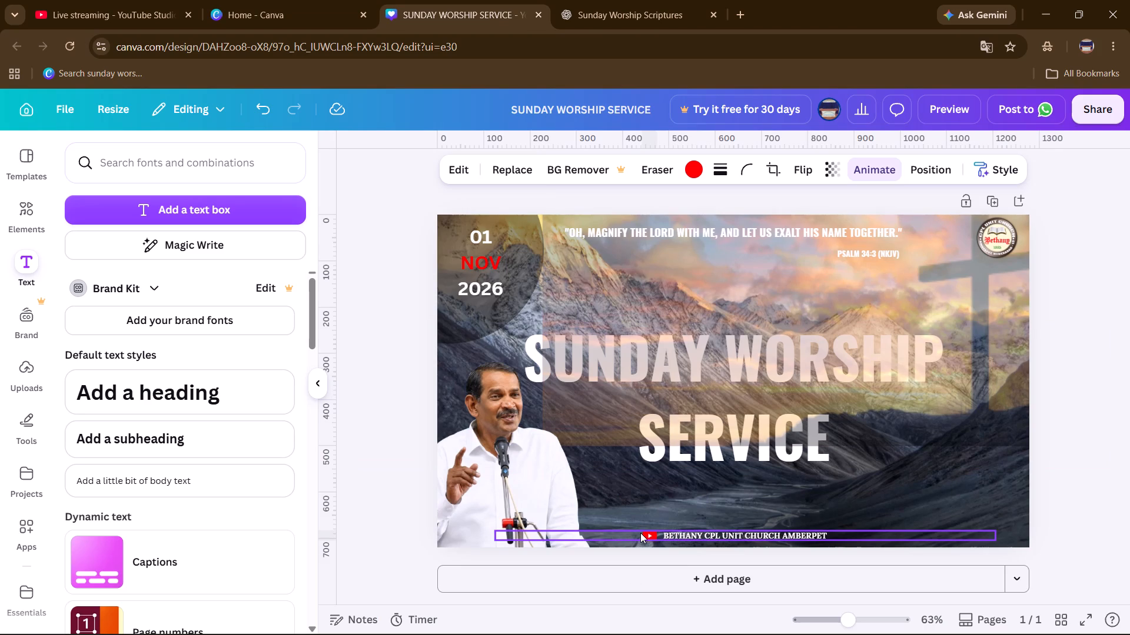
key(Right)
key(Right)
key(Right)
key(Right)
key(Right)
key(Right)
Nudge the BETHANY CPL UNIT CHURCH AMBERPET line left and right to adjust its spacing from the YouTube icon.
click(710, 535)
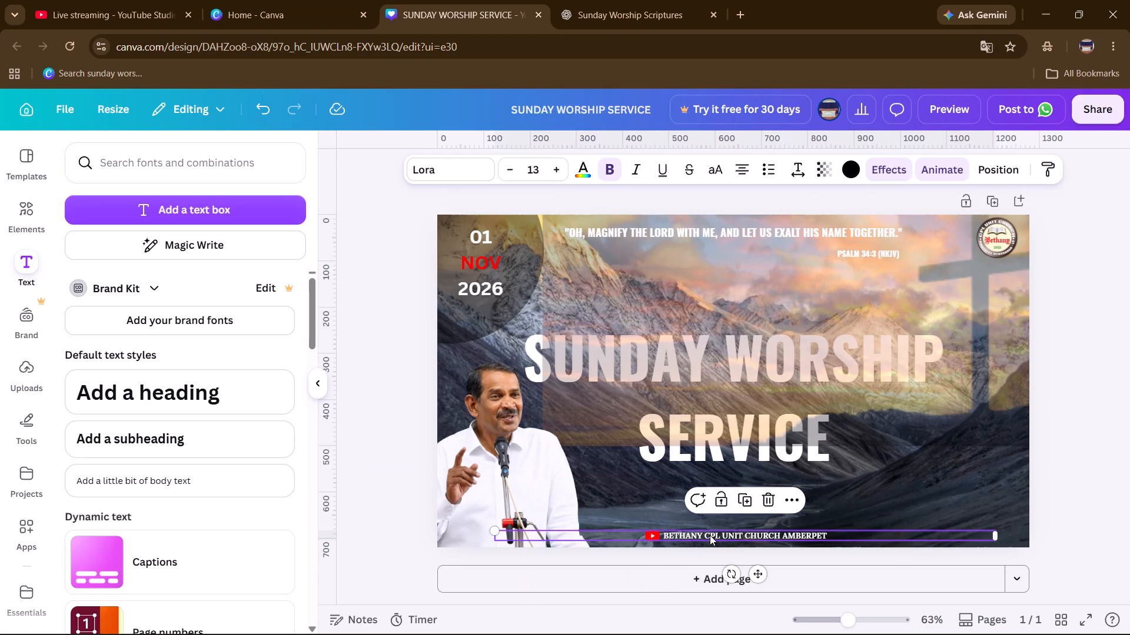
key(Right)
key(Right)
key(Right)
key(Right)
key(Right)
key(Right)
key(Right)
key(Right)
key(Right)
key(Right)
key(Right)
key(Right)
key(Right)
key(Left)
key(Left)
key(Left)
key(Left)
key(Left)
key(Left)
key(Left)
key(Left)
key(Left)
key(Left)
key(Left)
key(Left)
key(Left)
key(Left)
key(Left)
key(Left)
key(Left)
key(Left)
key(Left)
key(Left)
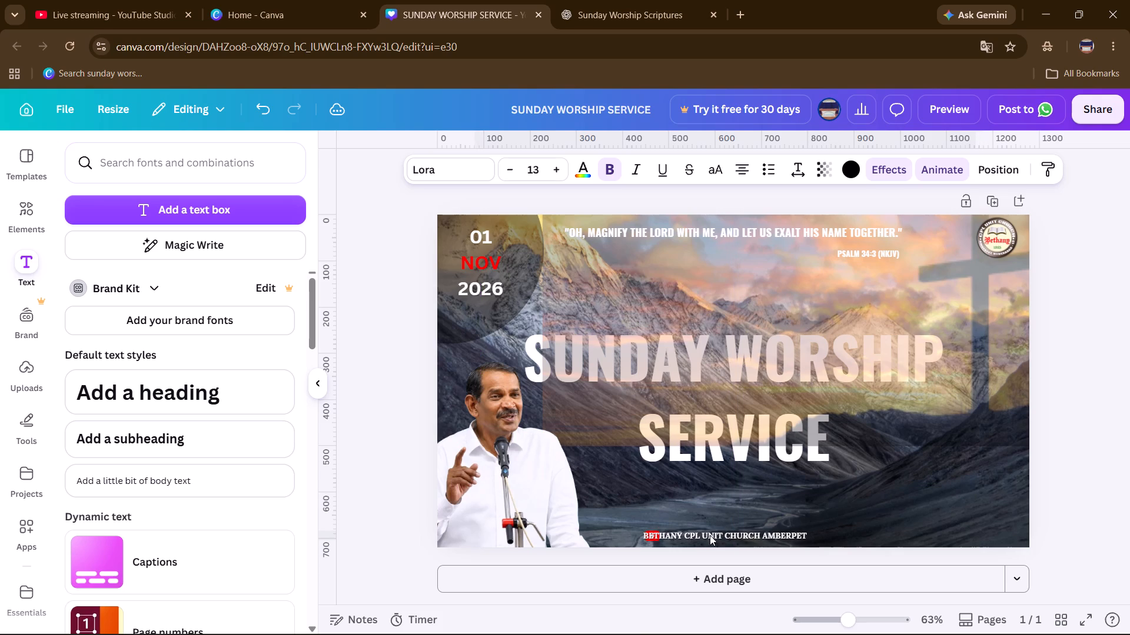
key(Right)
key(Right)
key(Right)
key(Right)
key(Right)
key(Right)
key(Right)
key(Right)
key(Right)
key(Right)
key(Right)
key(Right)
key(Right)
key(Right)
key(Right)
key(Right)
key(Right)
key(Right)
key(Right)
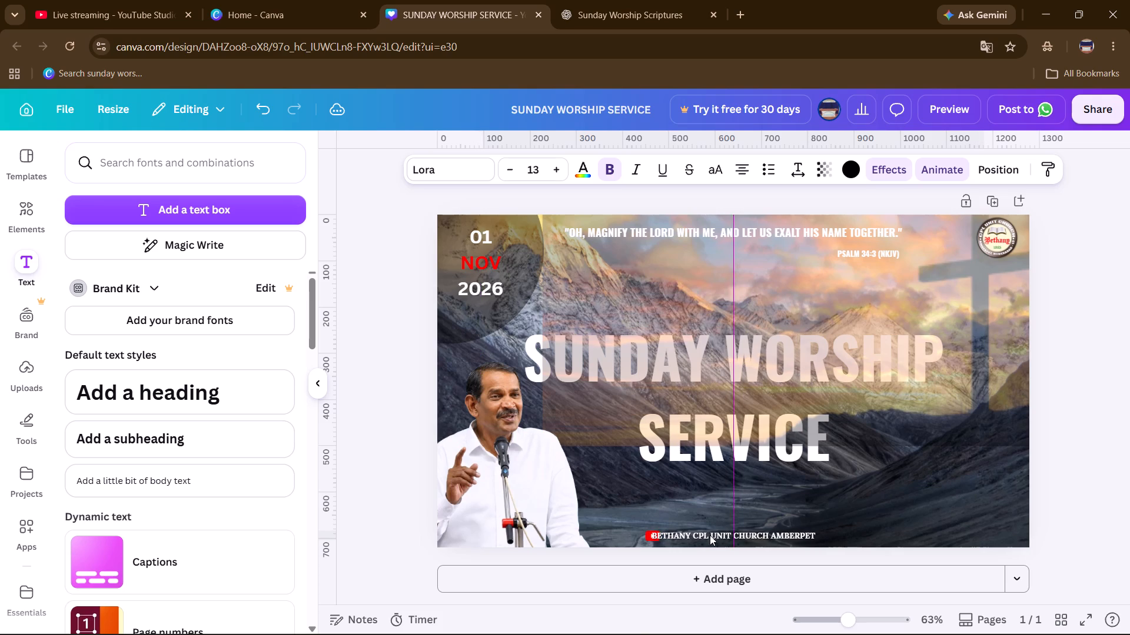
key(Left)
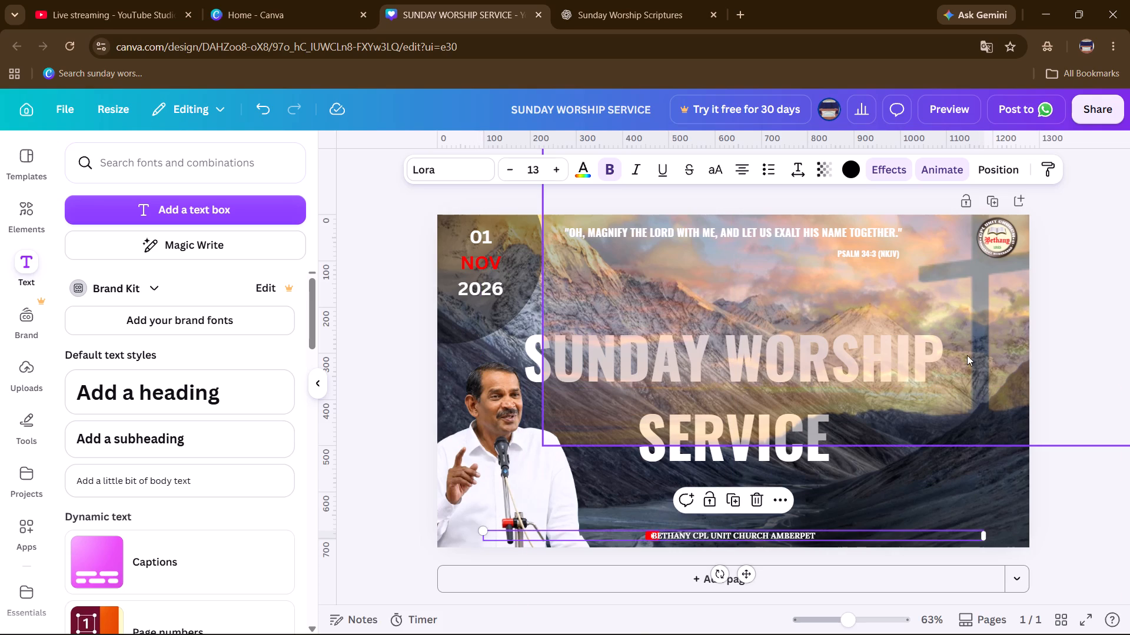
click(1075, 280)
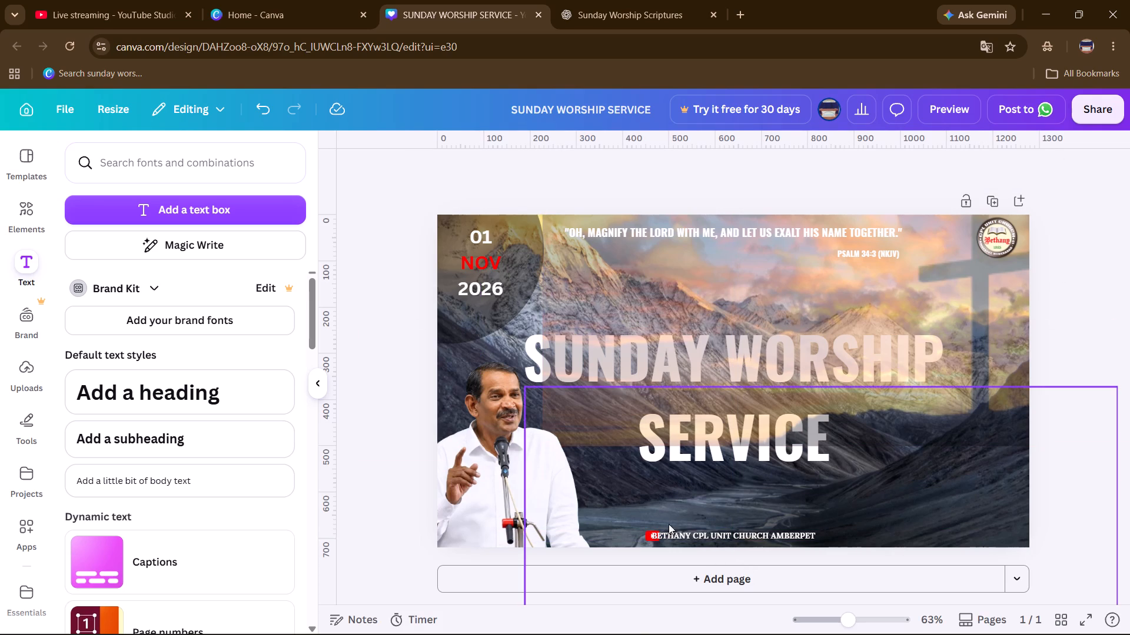
Pull the church name up clear of the YouTube icon and reposition the icon beside the speaker near the page's bottom edge.
drag(647, 537, 755, 476)
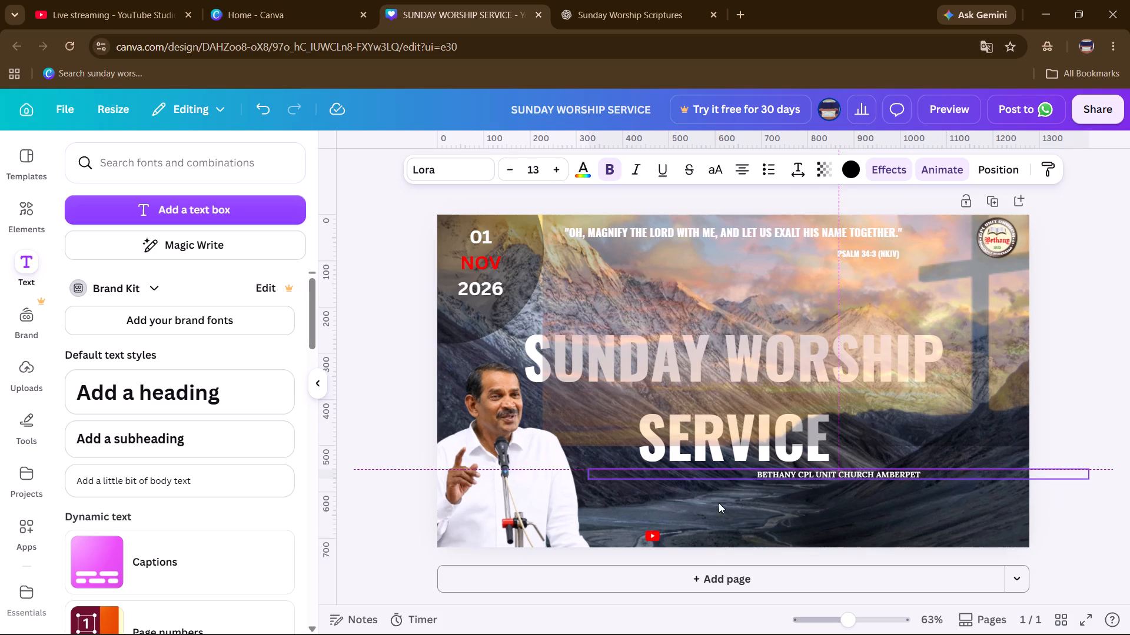
drag(650, 536, 592, 528)
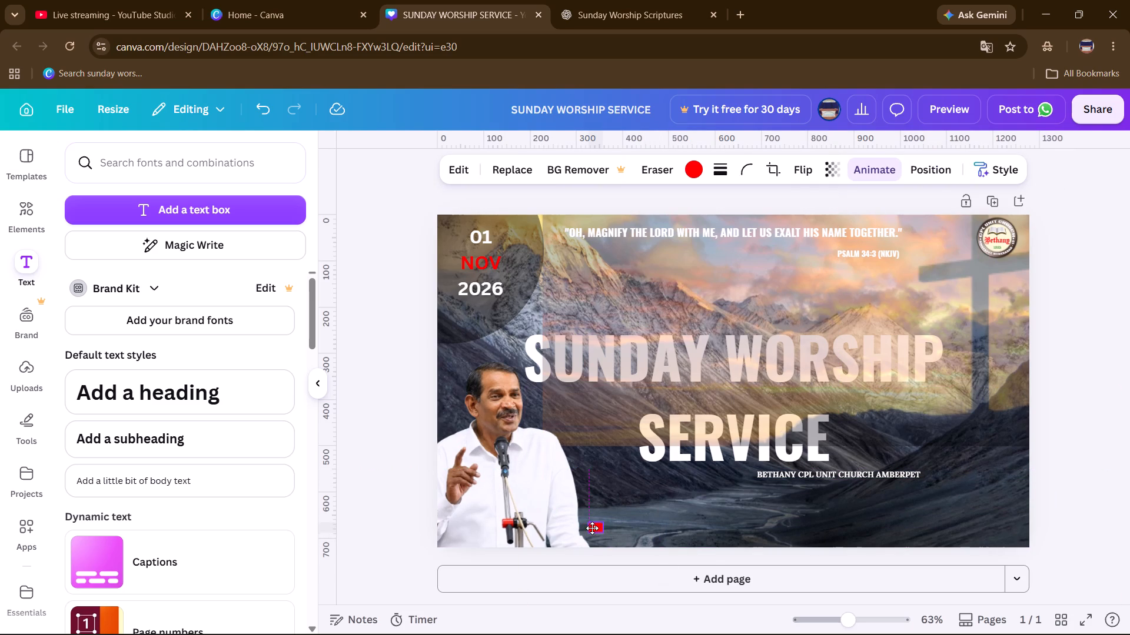
drag(592, 528, 590, 533)
drag(590, 533, 591, 534)
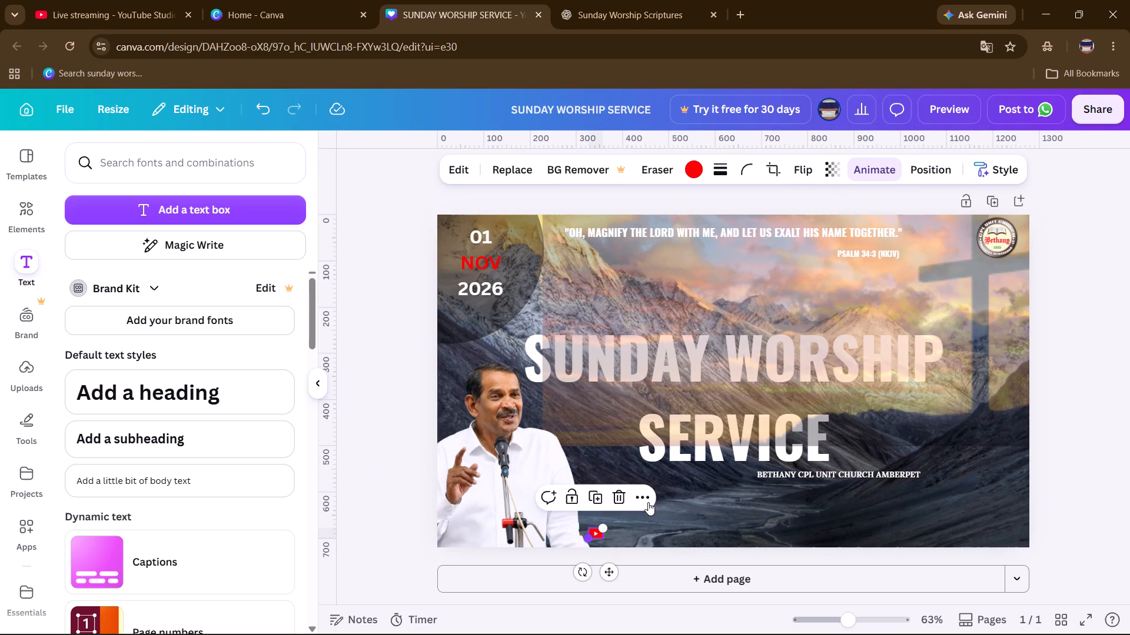
Move the church name back down near the page's bottom edge, level with the YouTube icon and to its right.
drag(777, 476, 697, 522)
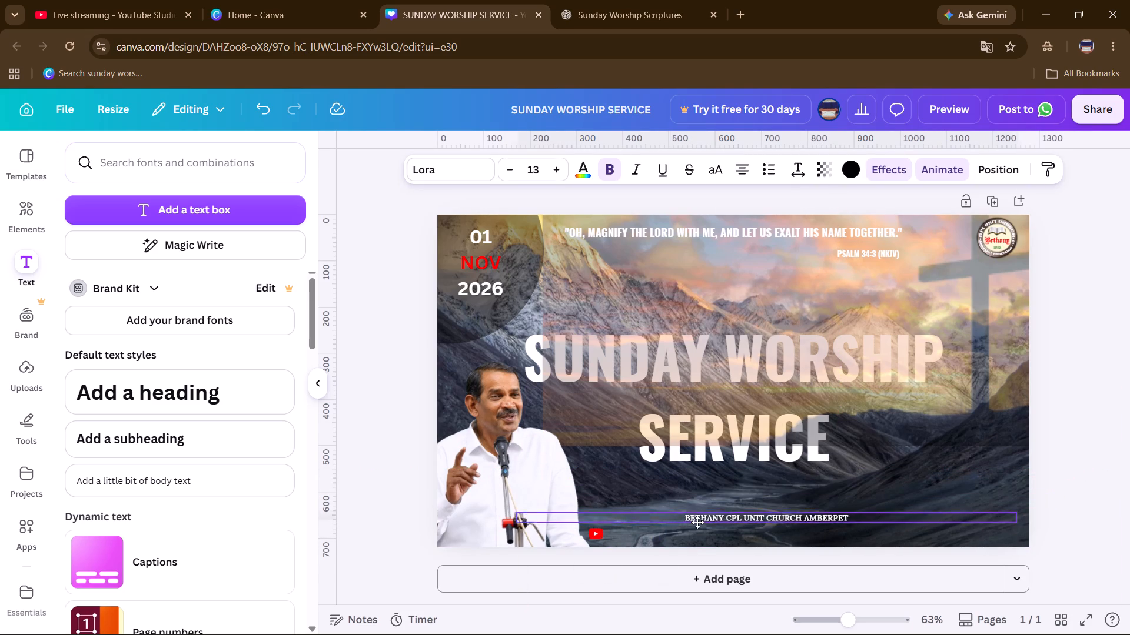
drag(697, 522, 665, 530)
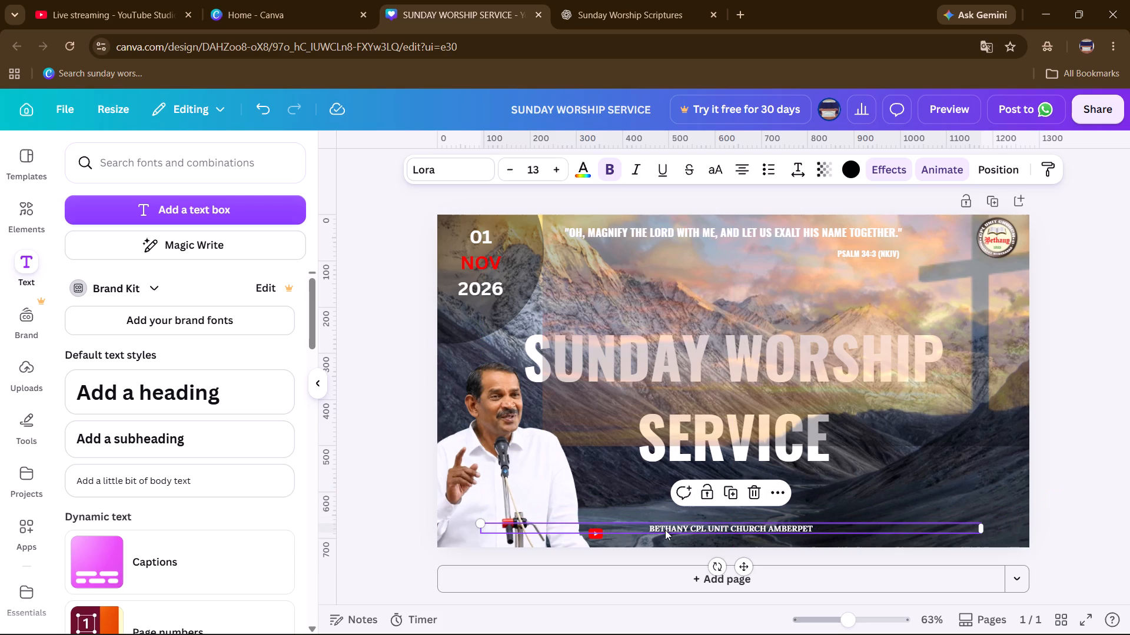
key(Down)
key(Down)
key(Down)
key(Down)
key(Down)
key(Down)
key(Down)
key(Down)
key(Down)
key(Down)
Nudge the BETHANY CPL UNIT CHURCH AMBERPET line left and right until it sits a short gap after the YouTube icon.
key(Left)
key(Left)
key(Left)
key(Left)
key(Left)
key(Left)
key(Left)
key(Left)
key(Left)
key(Left)
key(Left)
key(Left)
key(Left)
key(Left)
key(Left)
key(Left)
key(Left)
key(Left)
key(Left)
key(Left)
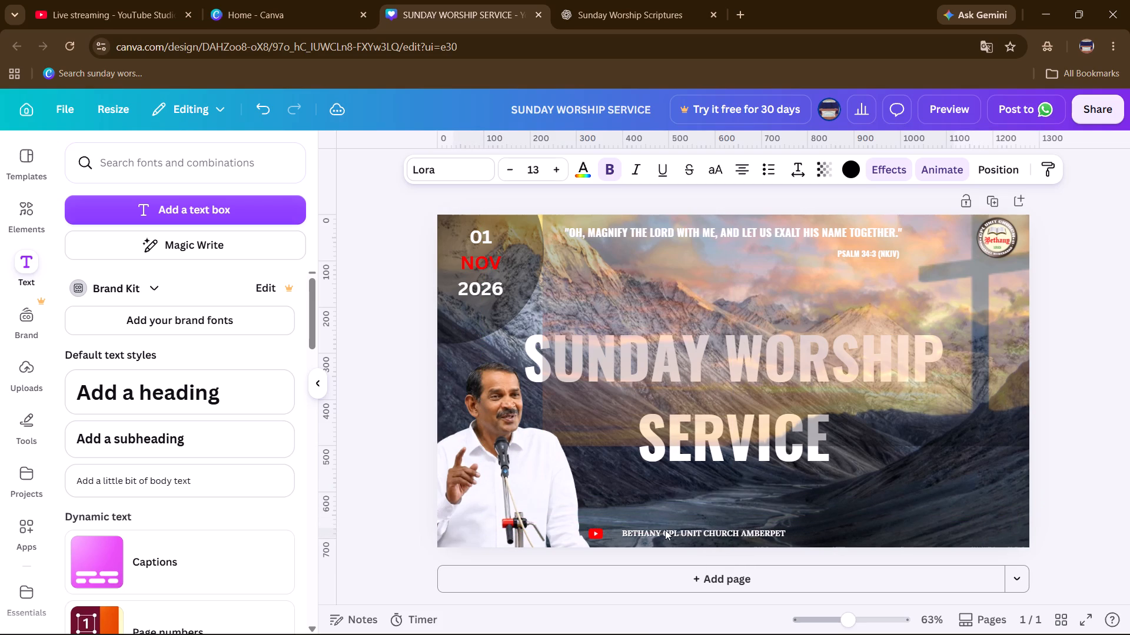
key(Right)
key(Right)
key(Right)
key(Right)
key(Right)
key(Right)
key(Right)
key(Right)
key(Right)
key(Right)
key(Right)
key(Right)
key(Right)
key(Right)
key(Right)
key(Right)
key(Right)
key(Right)
key(Right)
key(Right)
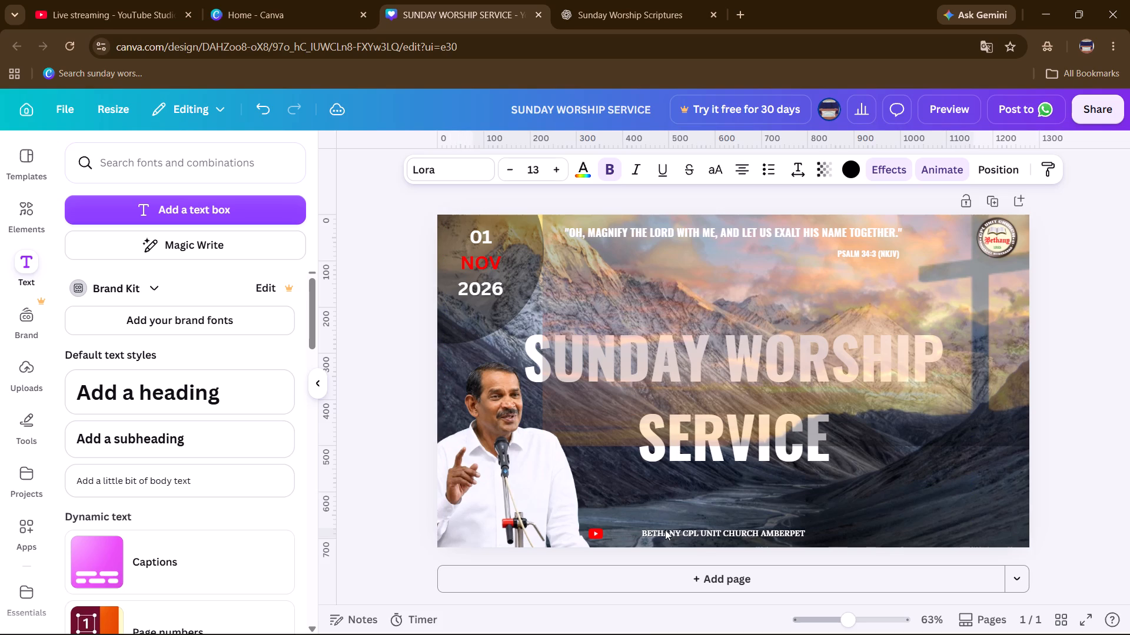
key(Left)
key(Left)
key(Left)
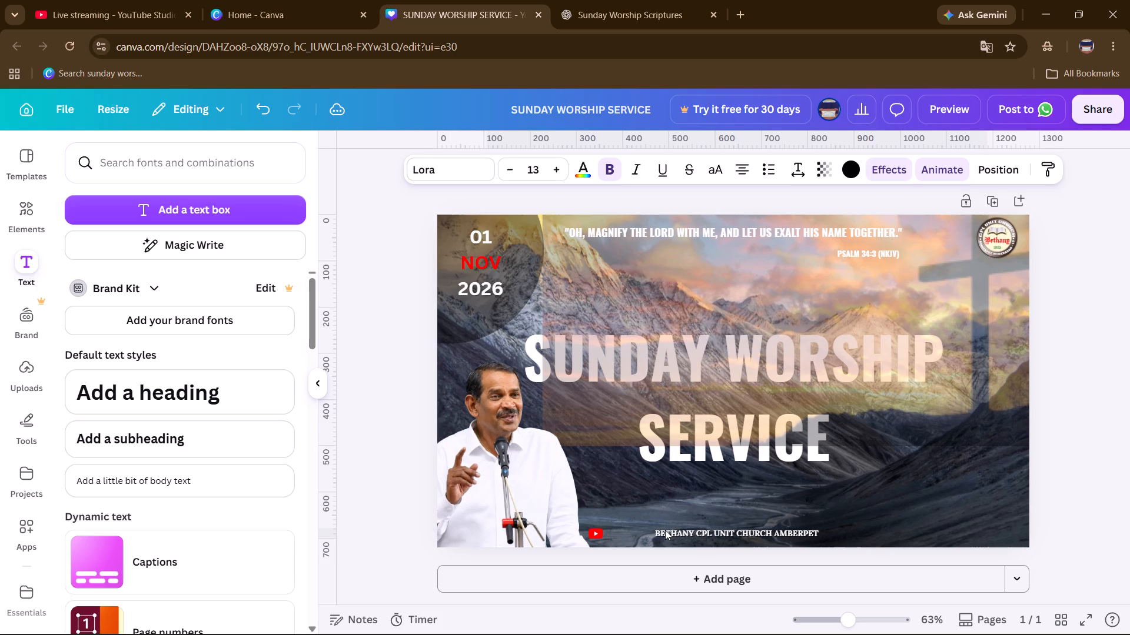
key(Left)
key(Left)
key(Left)
key(Left)
key(Left)
key(Left)
key(Right)
key(Right)
key(Right)
key(Right)
key(Right)
key(Right)
key(Right)
key(Right)
key(Right)
key(Right)
key(Right)
key(Right)
key(Right)
key(Right)
key(Right)
key(Right)
key(Right)
key(Right)
key(Right)
key(Right)
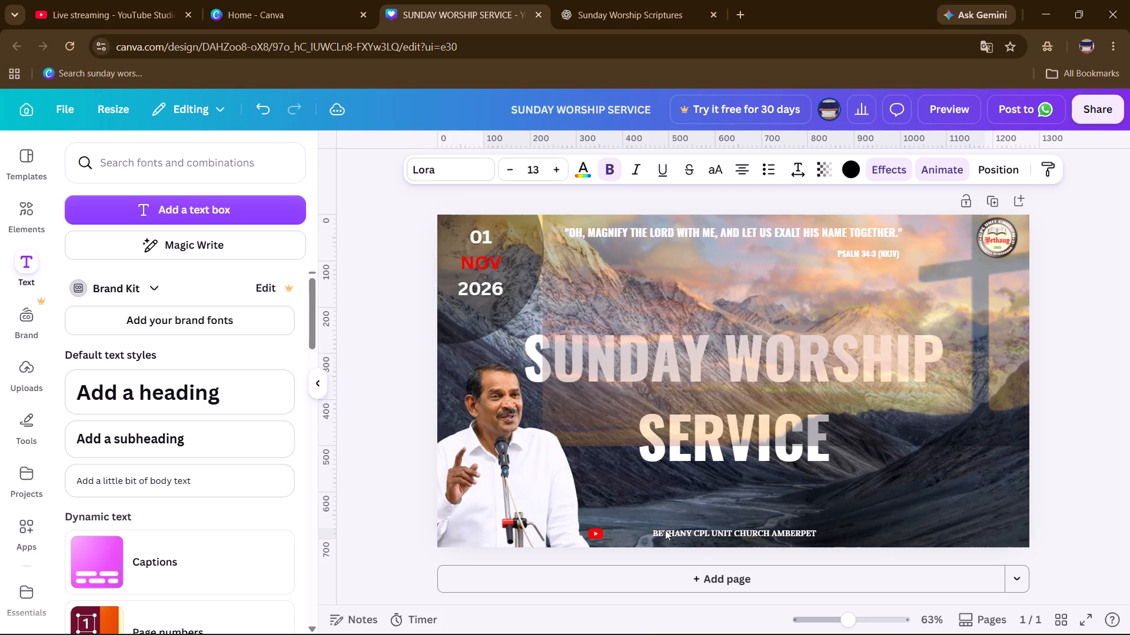
key(Left)
key(Left)
key(Left)
key(Left)
key(Left)
key(Left)
key(Left)
key(Left)
key(Left)
key(Left)
key(Left)
key(Left)
key(Left)
key(Left)
key(Left)
key(Left)
key(Left)
key(Left)
key(Left)
key(Left)
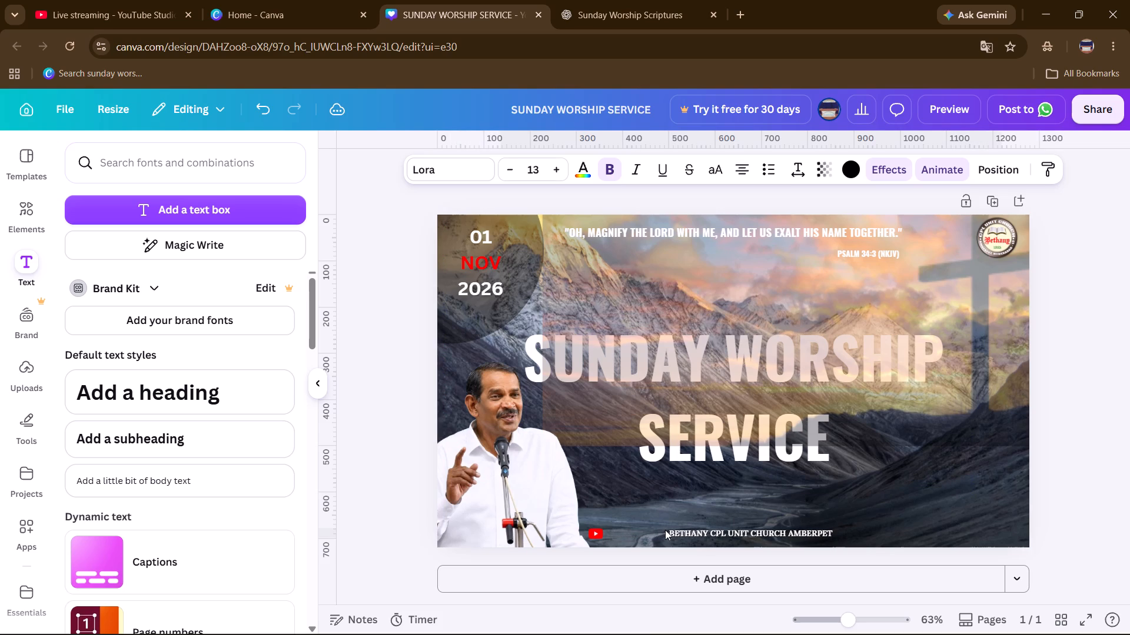
key(Left)
key(Left)
key(Left)
key(Left)
key(Left)
key(Left)
key(Left)
key(Left)
key(Left)
key(Left)
key(Left)
key(Left)
key(Left)
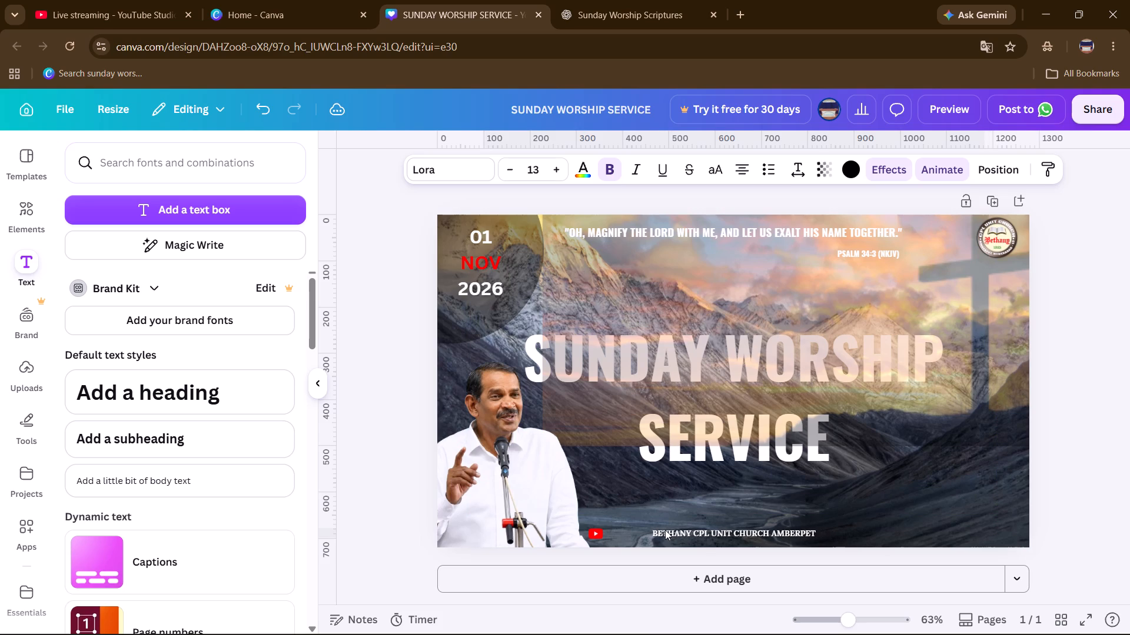
key(Right)
key(Right)
key(Right)
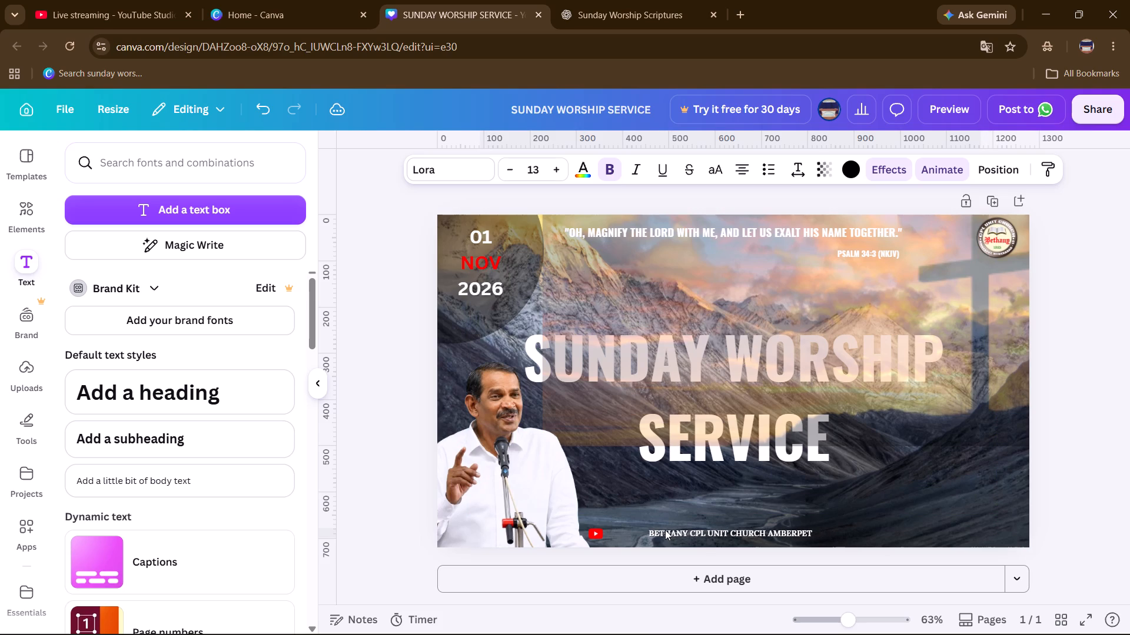
key(Right)
key(Right)
key(Right)
key(Right)
key(Right)
key(Right)
key(Right)
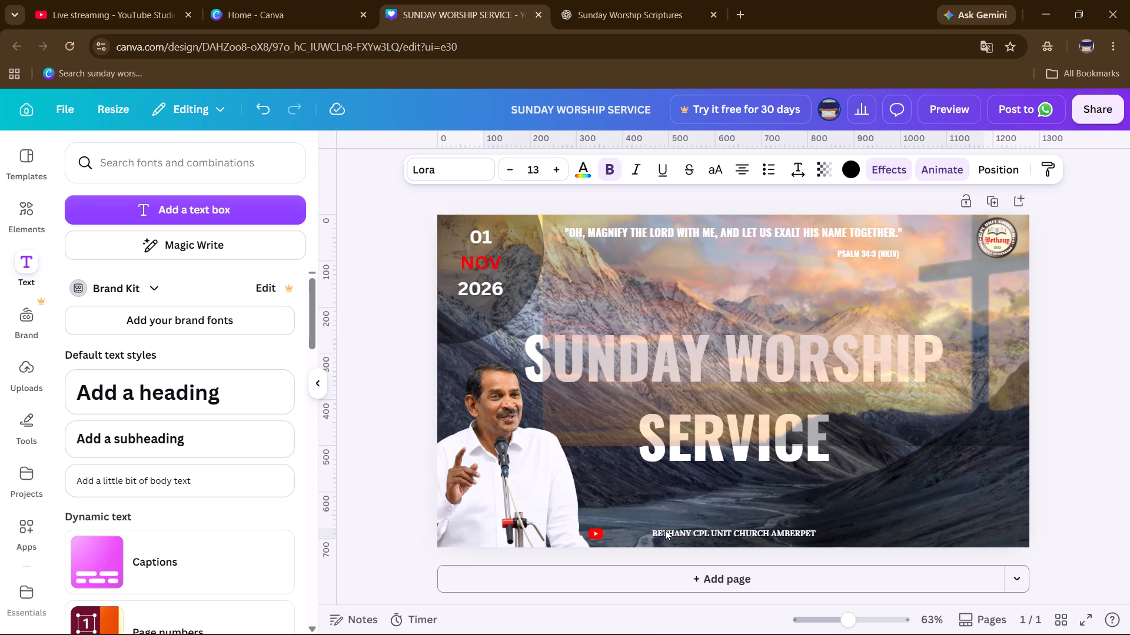
key(Left)
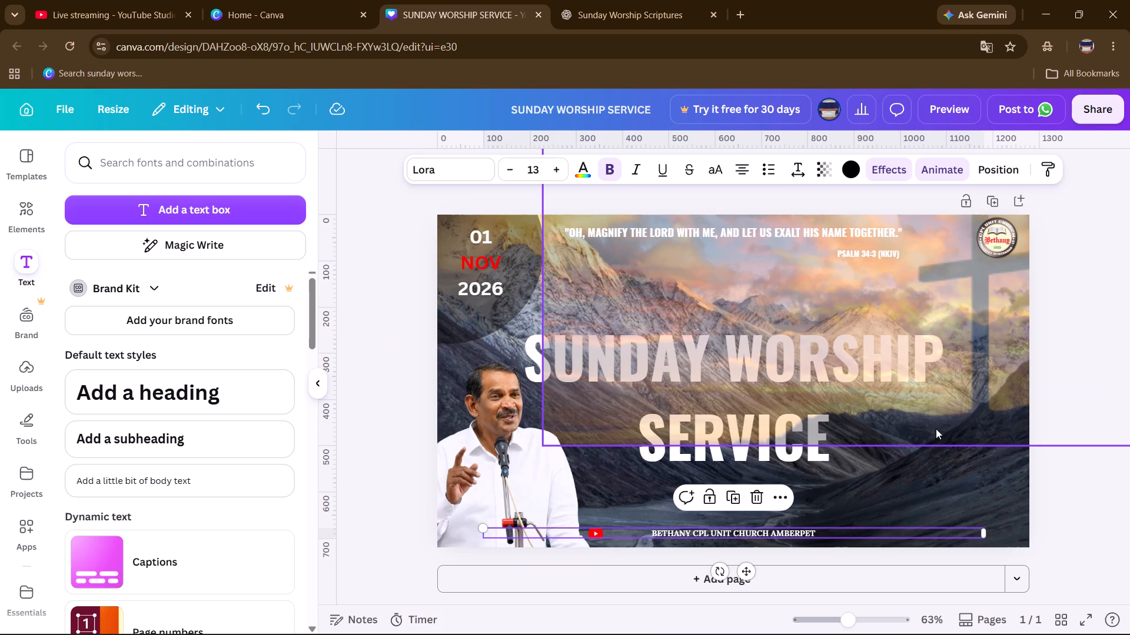
click(1061, 387)
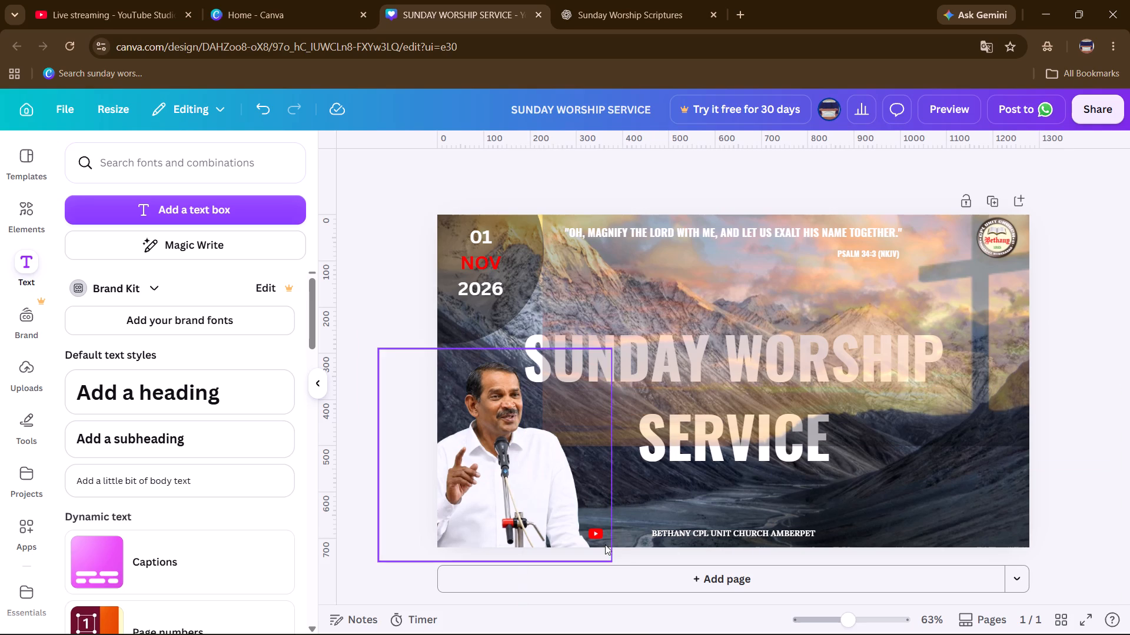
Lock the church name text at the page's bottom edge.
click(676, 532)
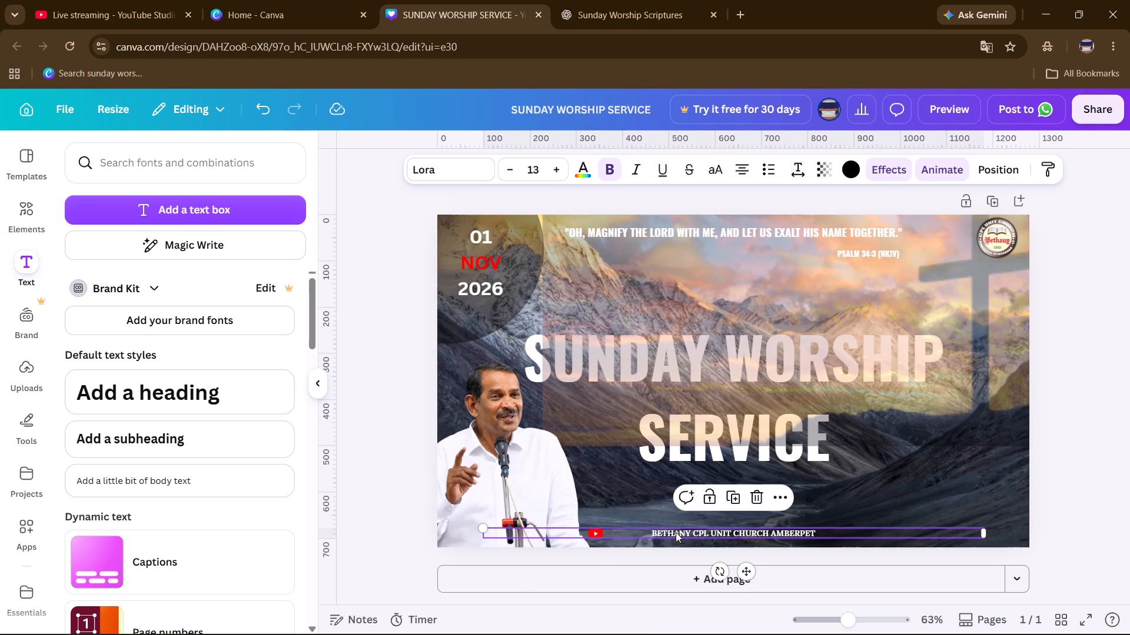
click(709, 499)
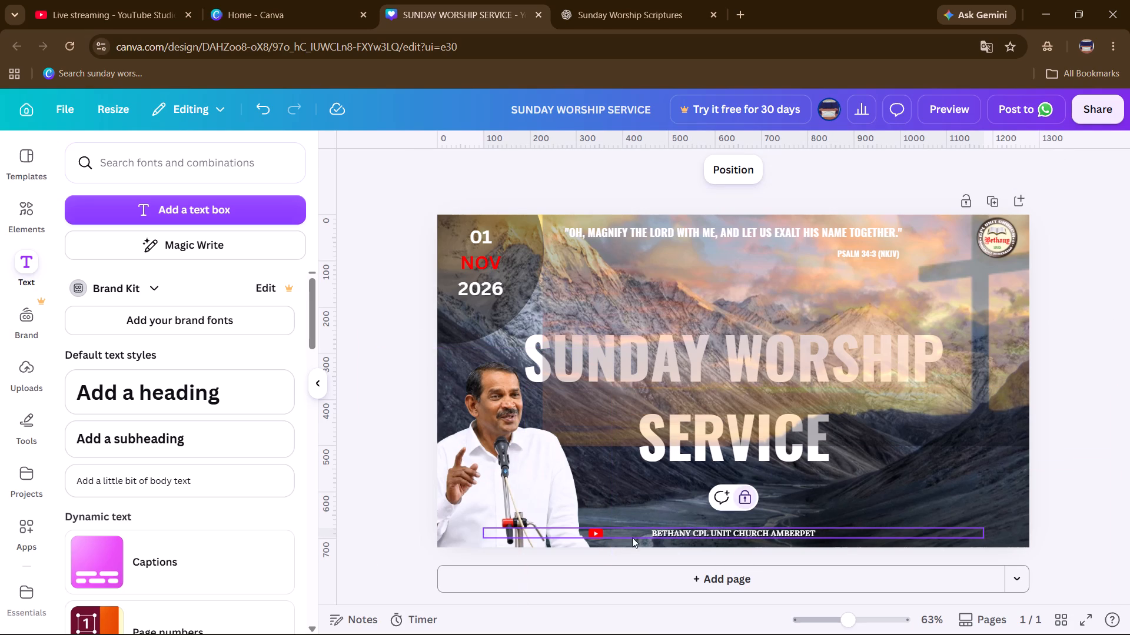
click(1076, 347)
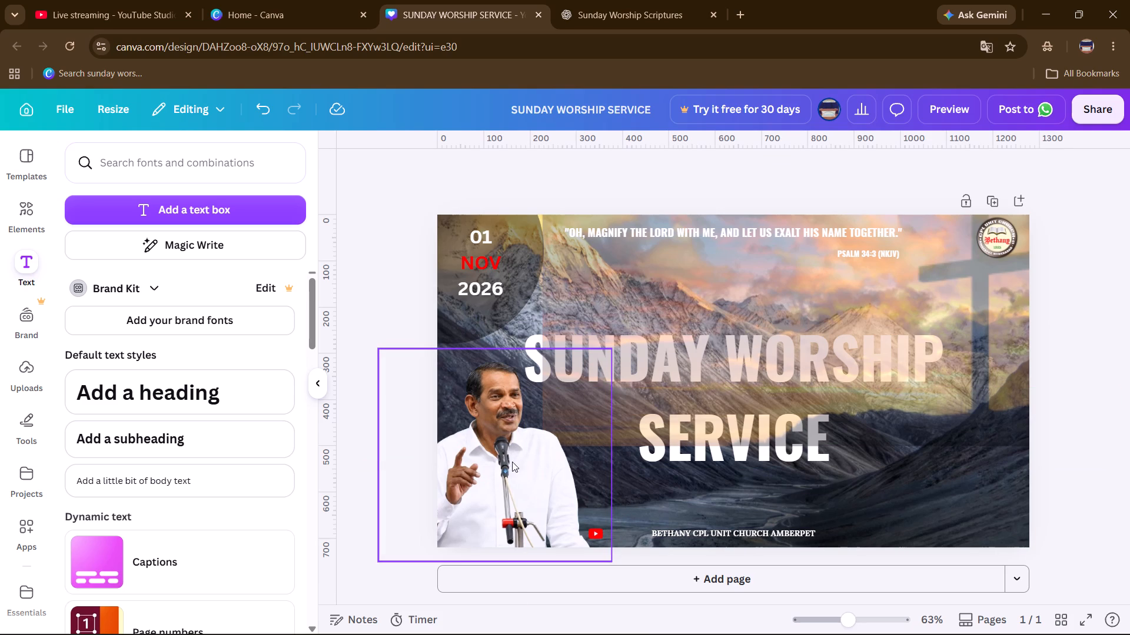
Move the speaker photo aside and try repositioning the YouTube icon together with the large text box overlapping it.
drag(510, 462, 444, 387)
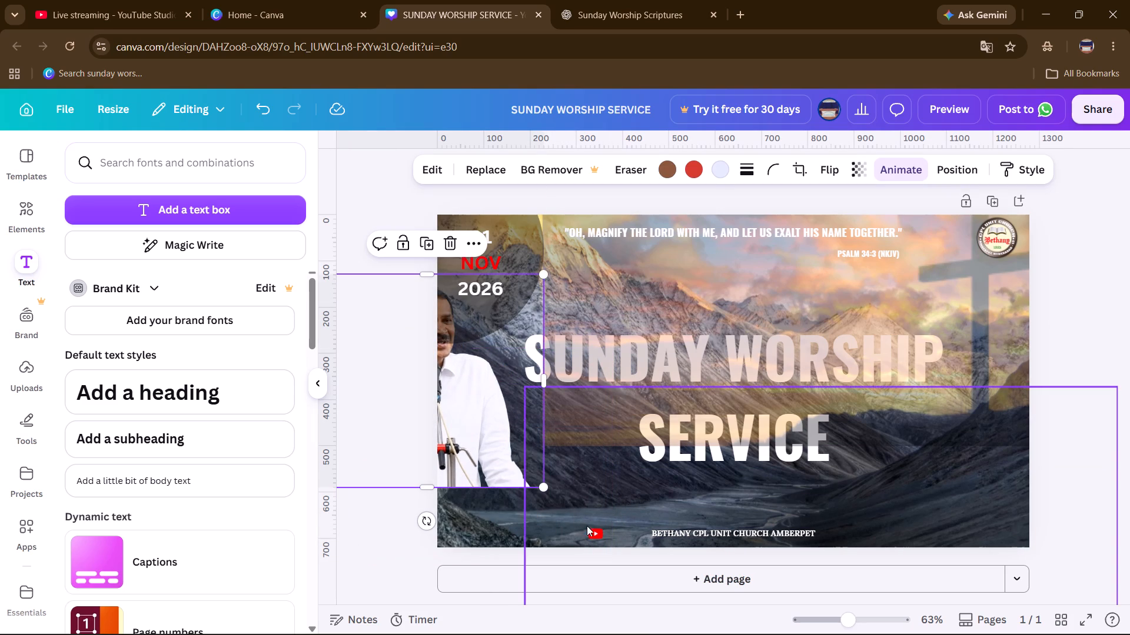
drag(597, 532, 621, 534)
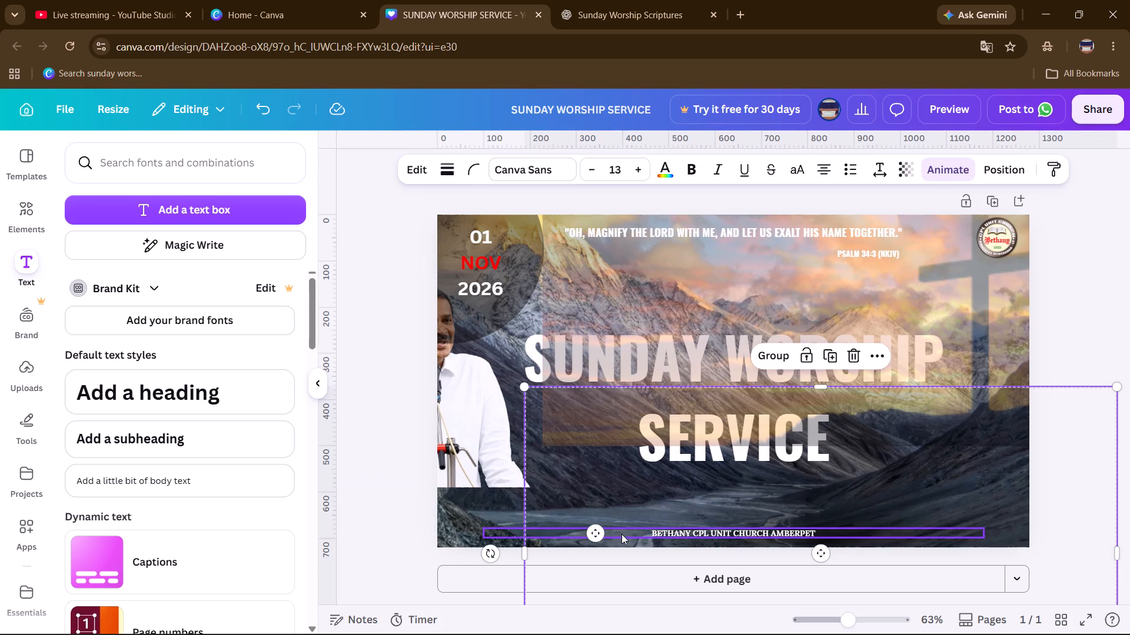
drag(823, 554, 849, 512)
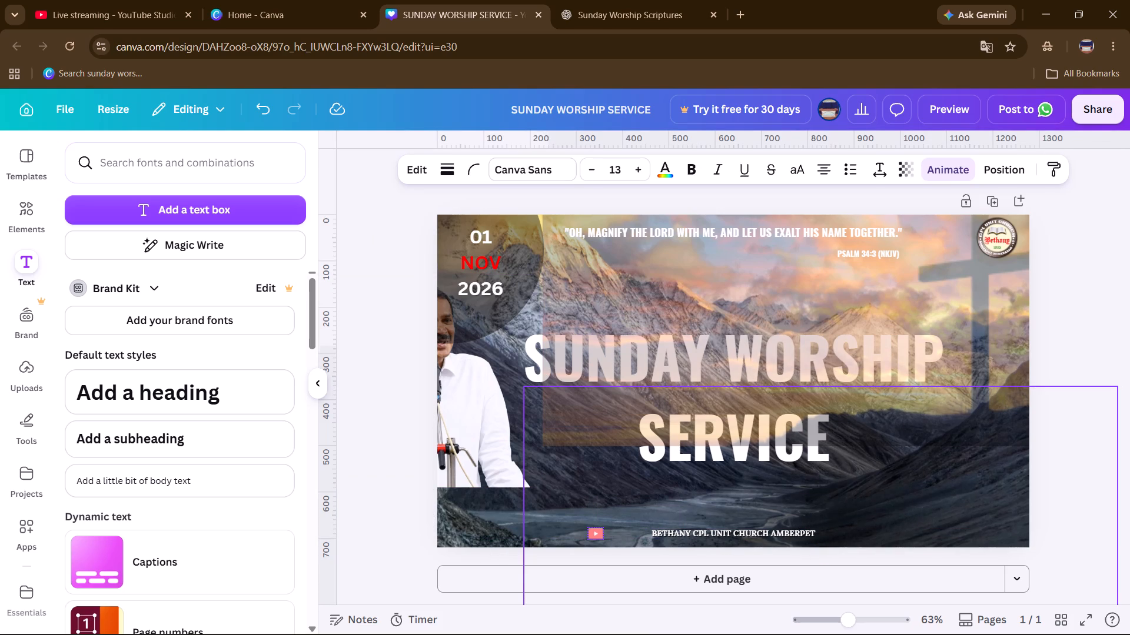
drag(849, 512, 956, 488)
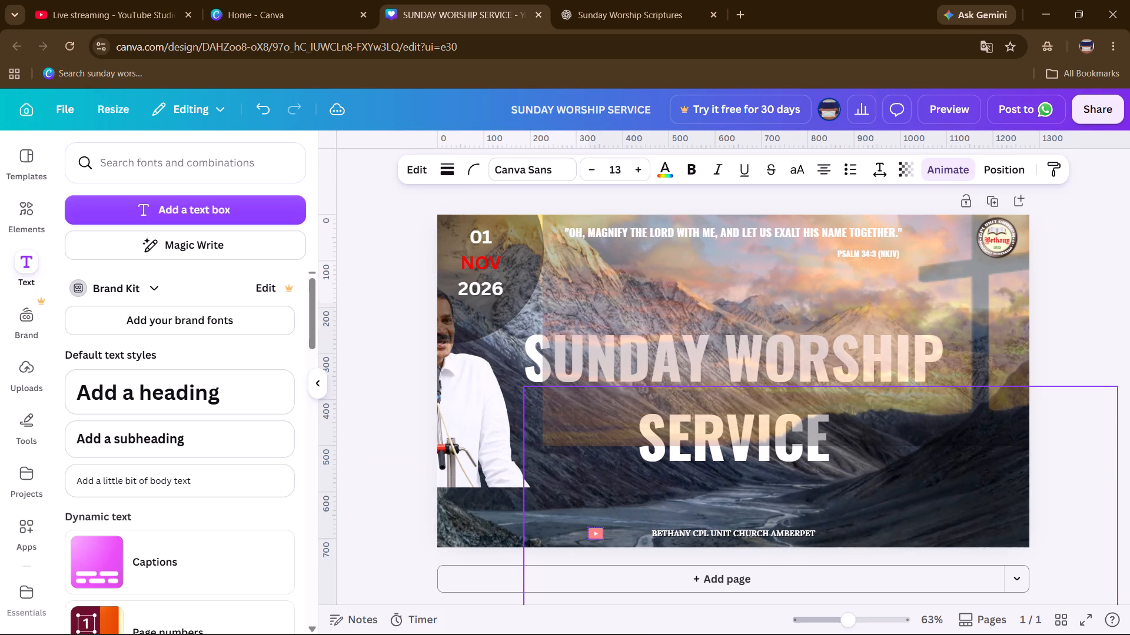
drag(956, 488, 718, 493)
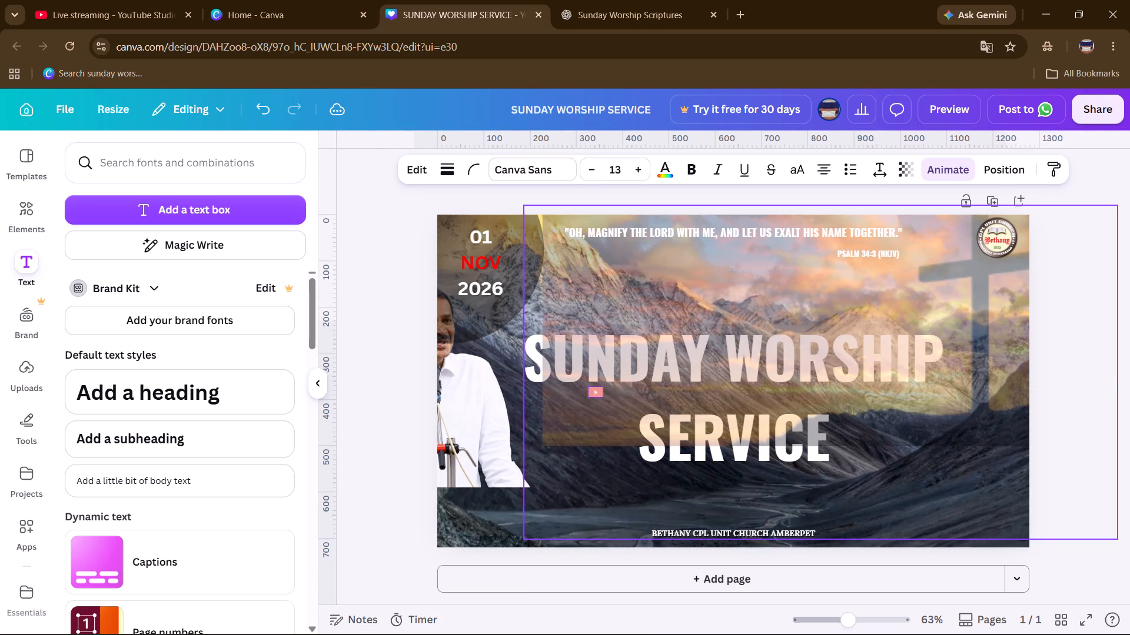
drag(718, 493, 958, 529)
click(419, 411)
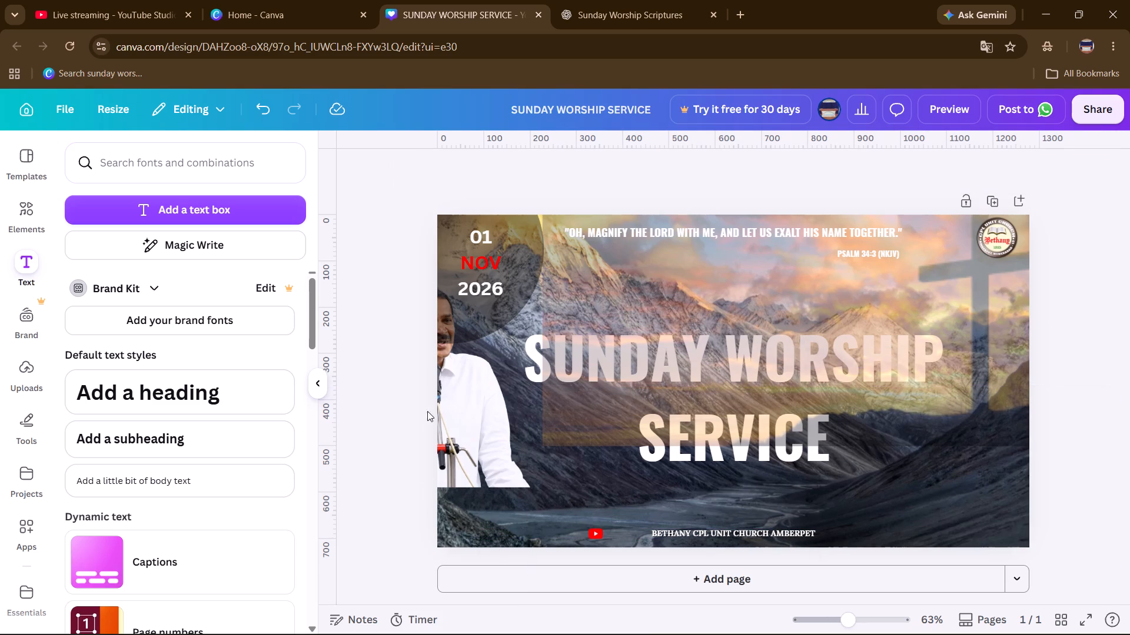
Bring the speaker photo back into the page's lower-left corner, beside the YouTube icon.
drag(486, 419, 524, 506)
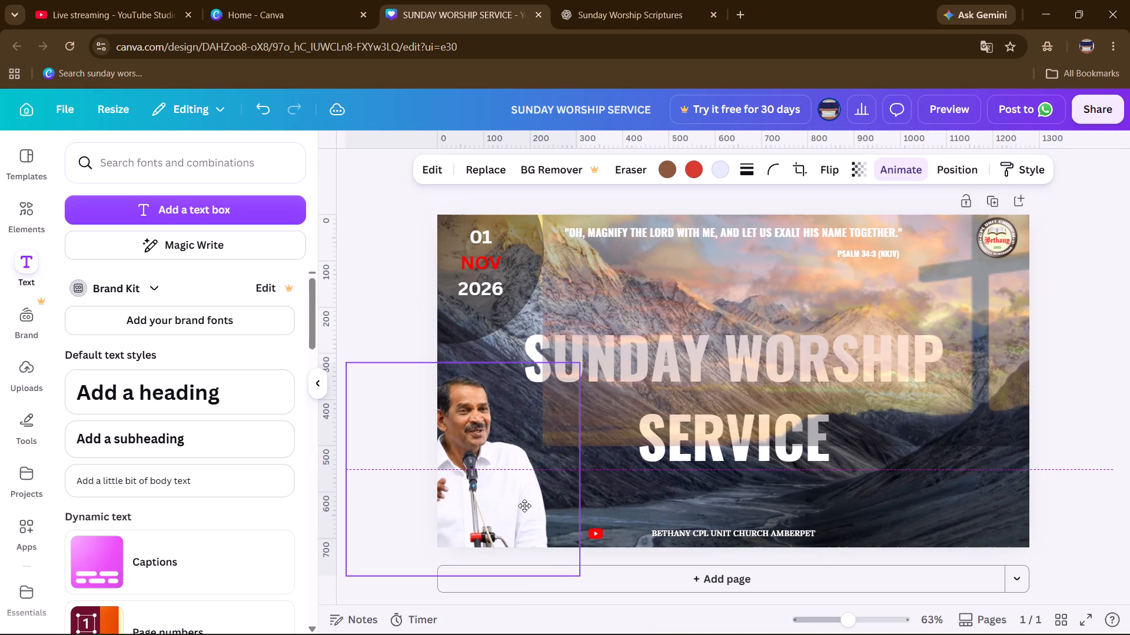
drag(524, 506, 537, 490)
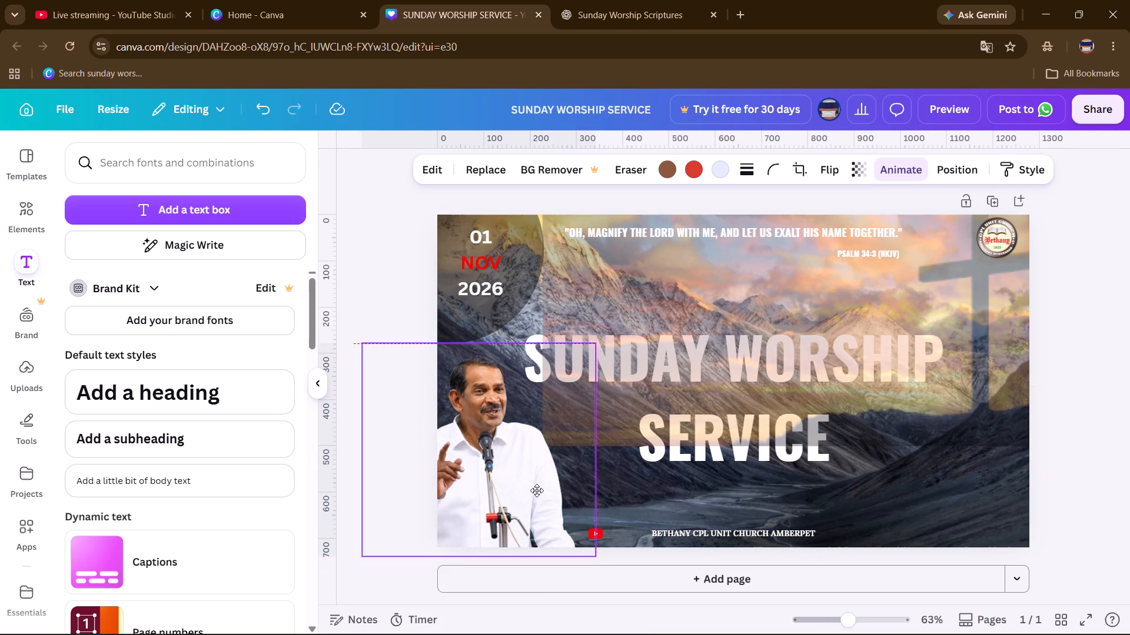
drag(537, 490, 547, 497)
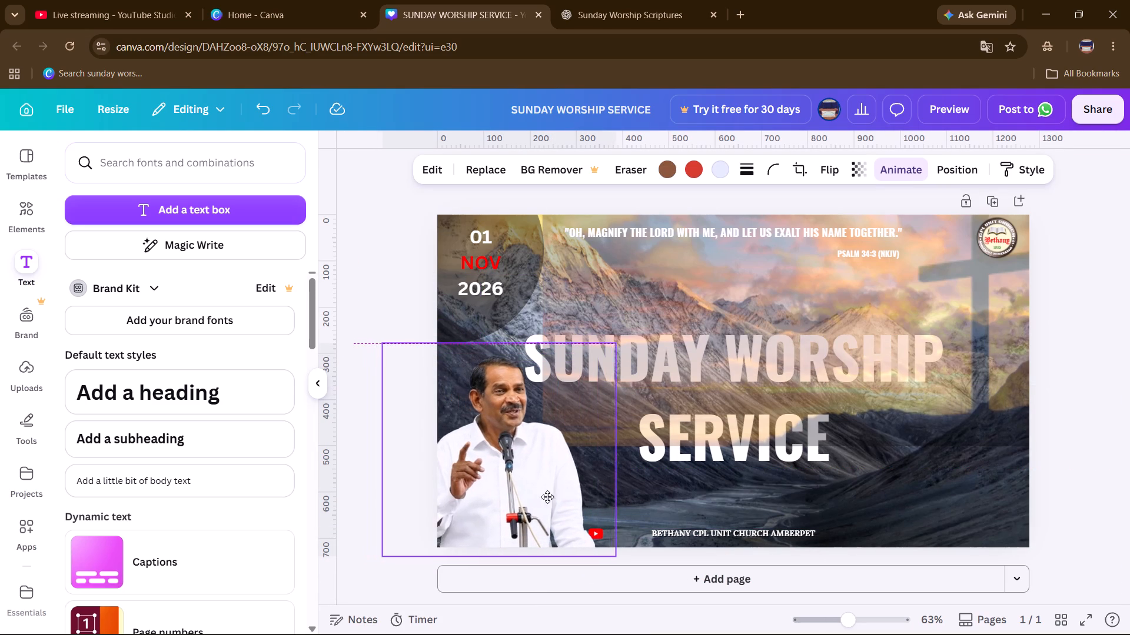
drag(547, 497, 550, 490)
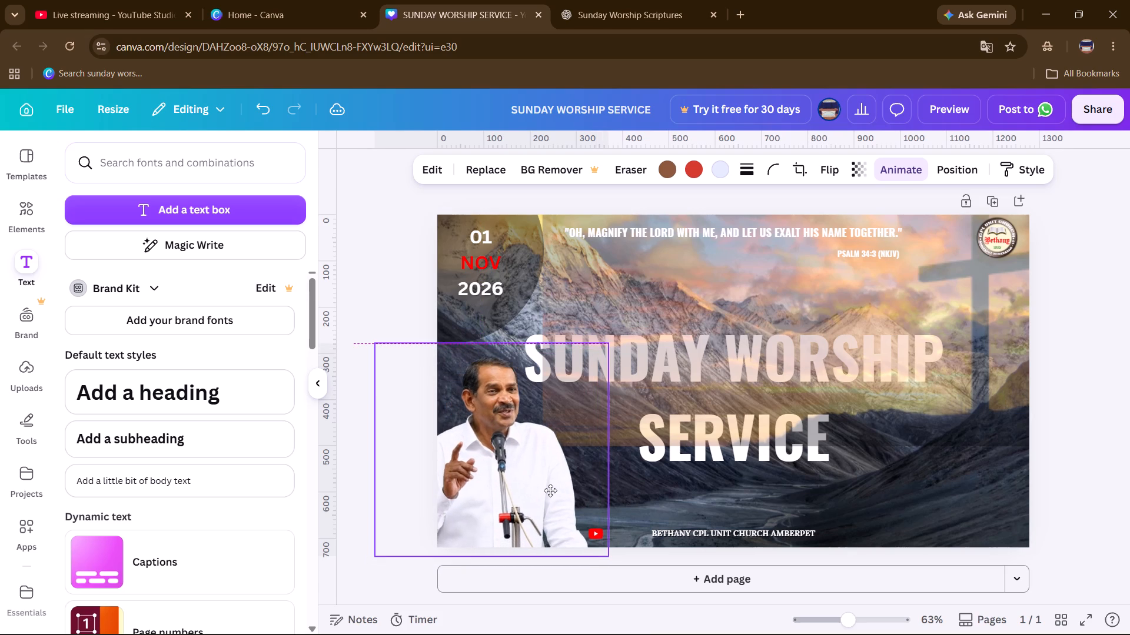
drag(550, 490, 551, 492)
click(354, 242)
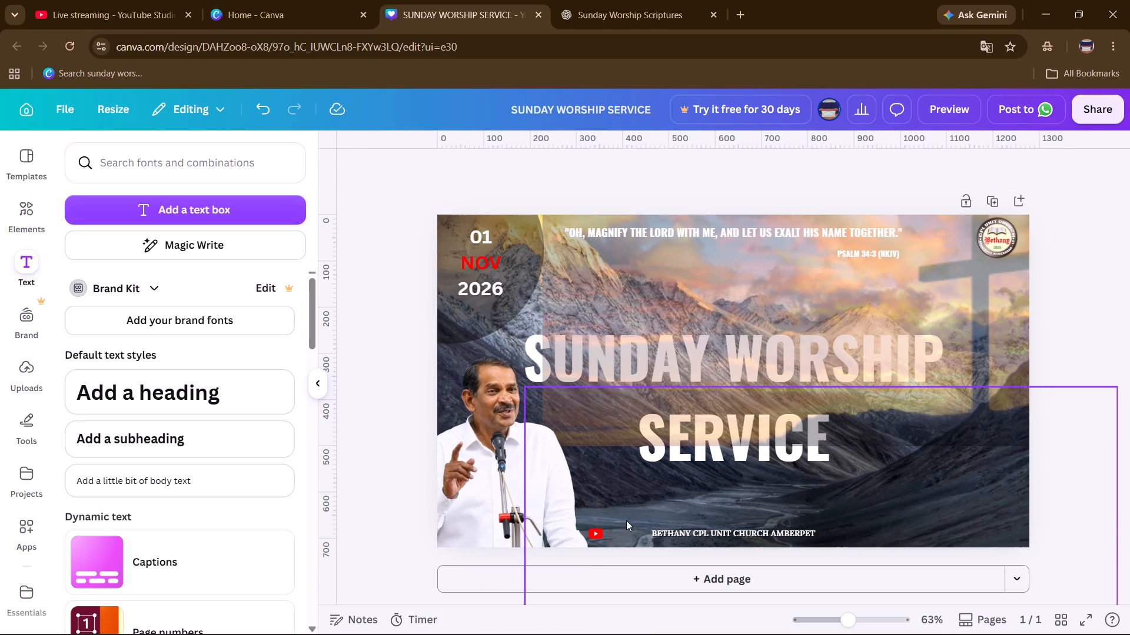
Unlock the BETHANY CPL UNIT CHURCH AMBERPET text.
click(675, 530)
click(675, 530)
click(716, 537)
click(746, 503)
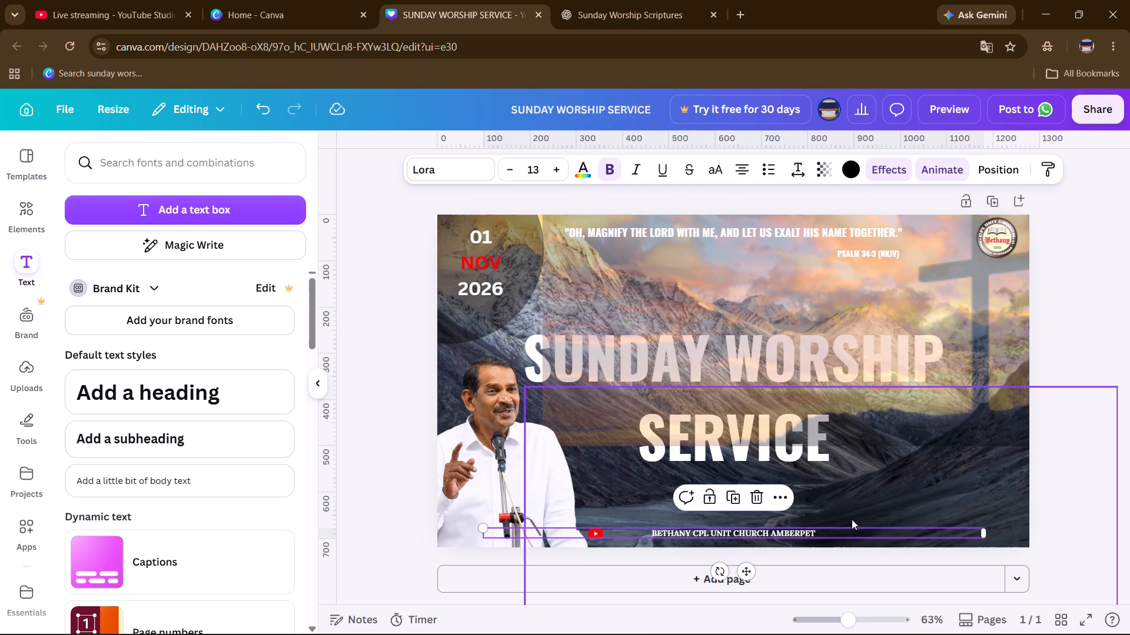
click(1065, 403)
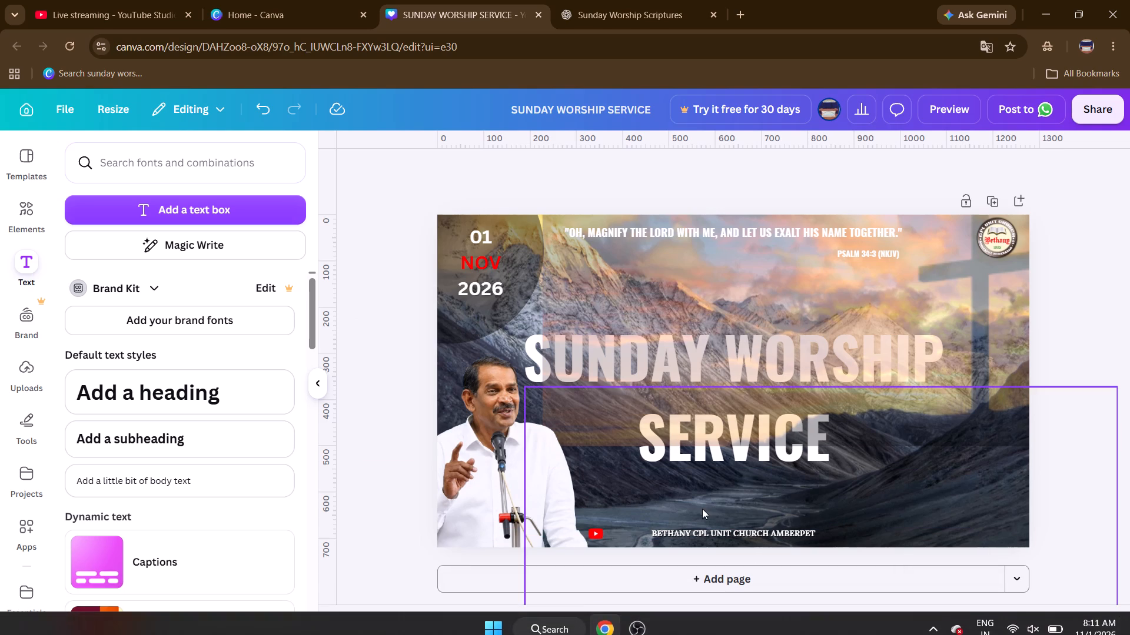
Clear the page's bottom edge by moving the speaker photo, church name and YouTube icon up and apart.
drag(527, 499, 436, 451)
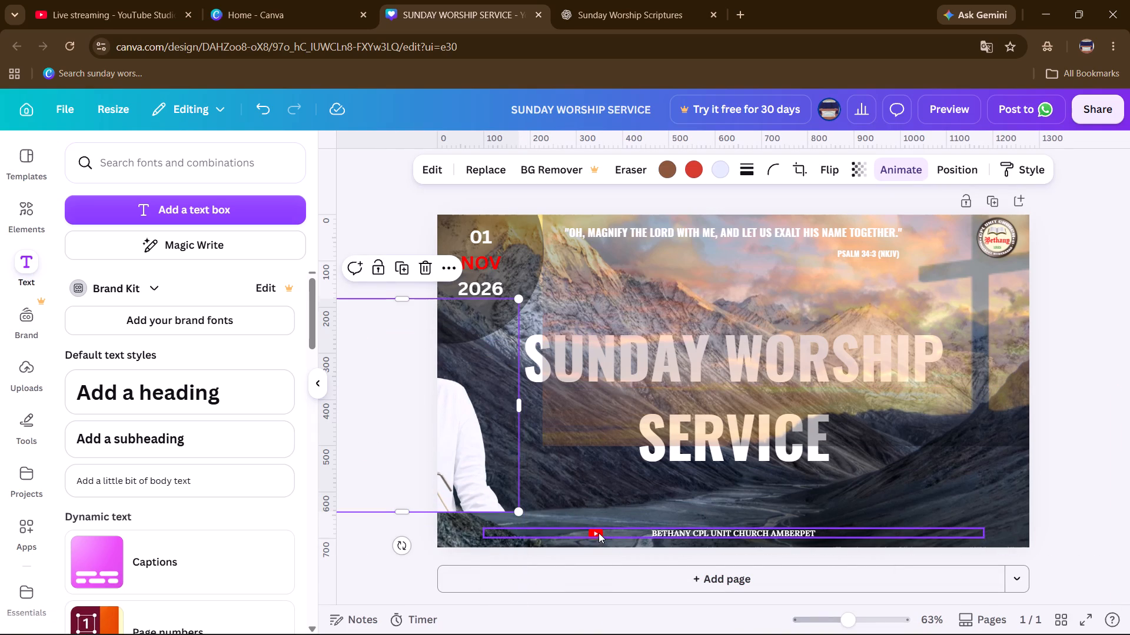
drag(684, 536, 774, 489)
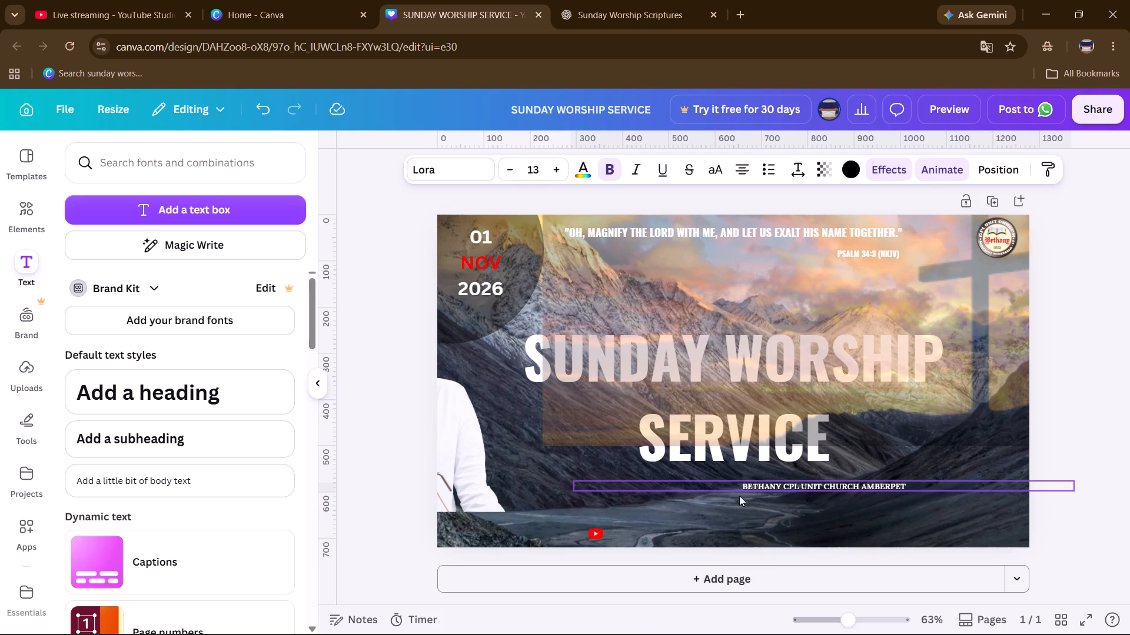
drag(595, 532, 557, 438)
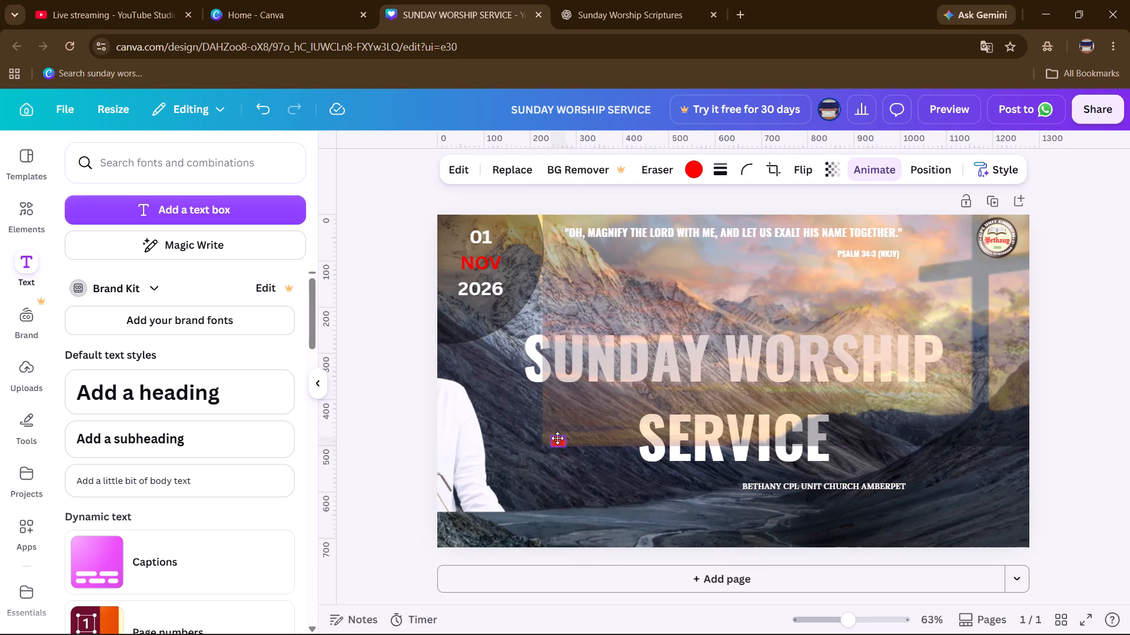
drag(557, 438, 571, 413)
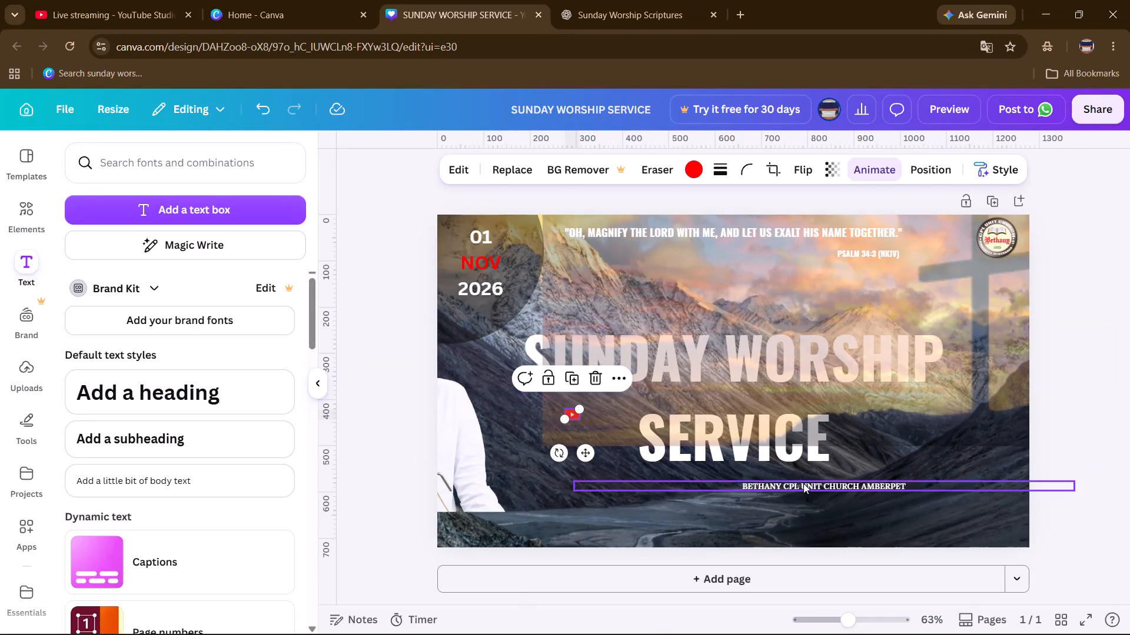
Move the BETHANY CPL UNIT CHURCH AMBERPET text down to the page's bottom edge, centred horizontally.
drag(803, 483, 704, 527)
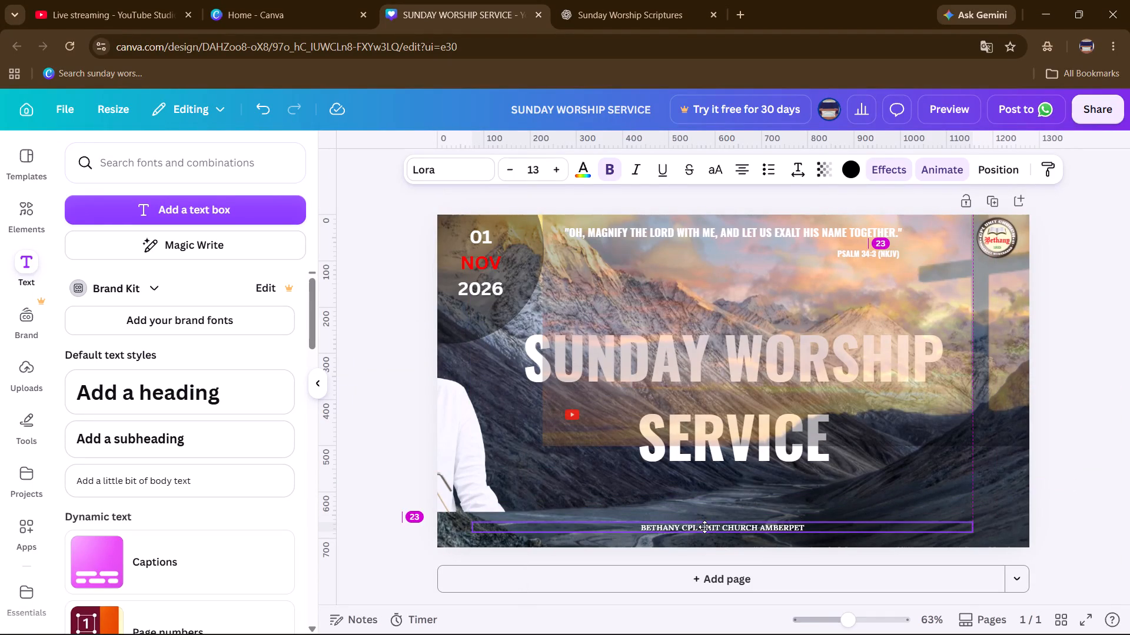
drag(704, 527, 713, 527)
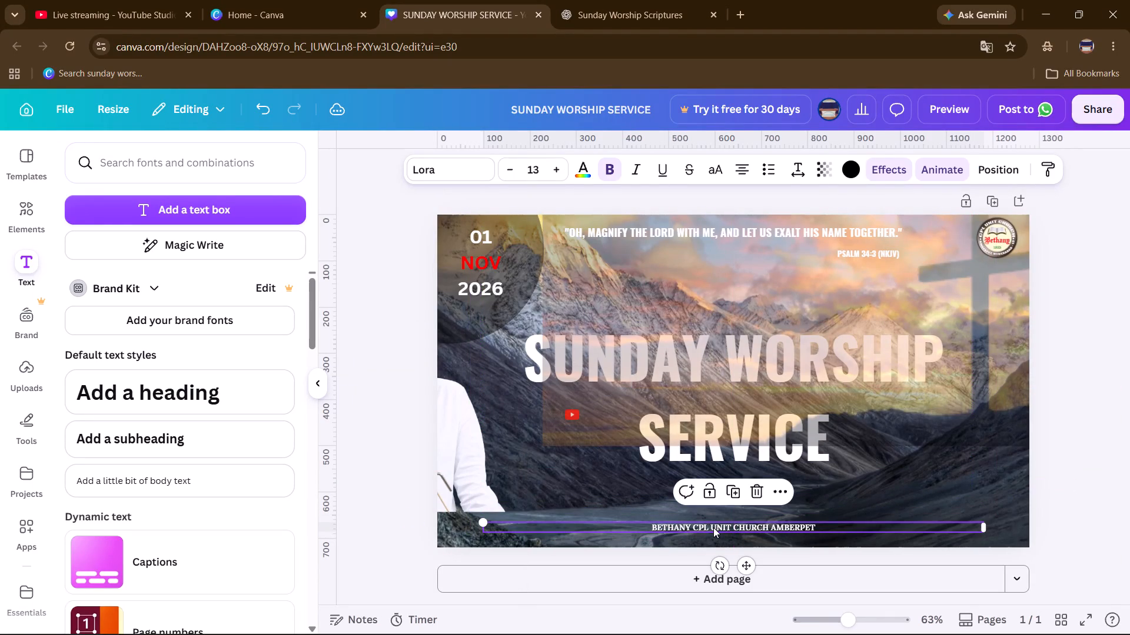
key(Down)
key(Down)
key(Down)
key(Down)
key(Down)
key(Down)
key(Down)
key(Down)
key(Down)
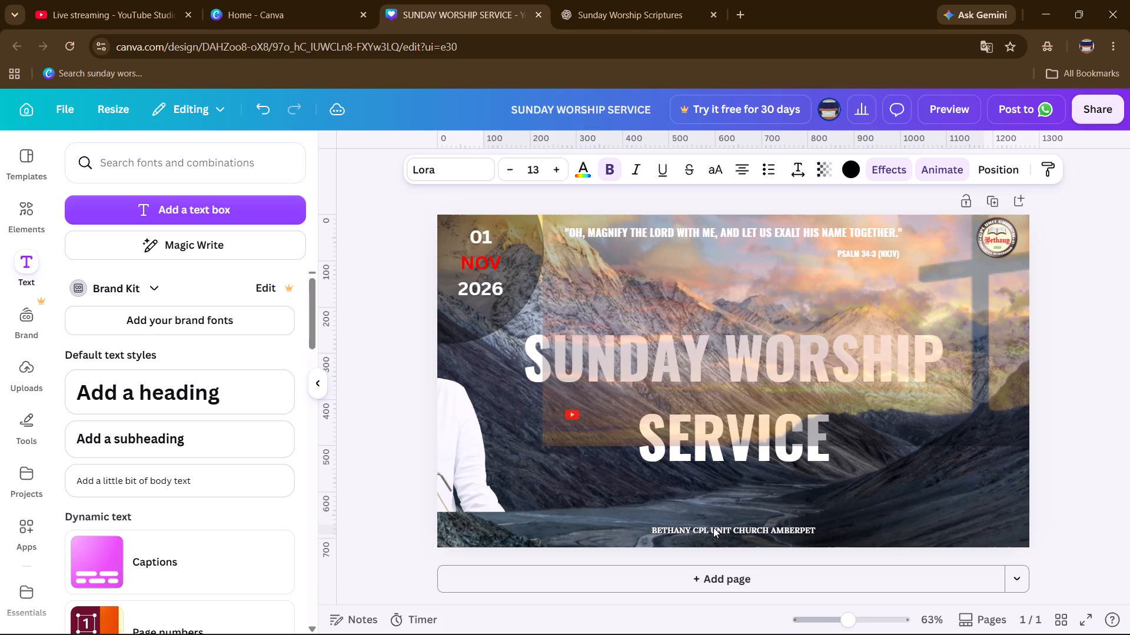
key(Down)
key(Down)
key(Down)
key(Down)
key(Down)
key(Down)
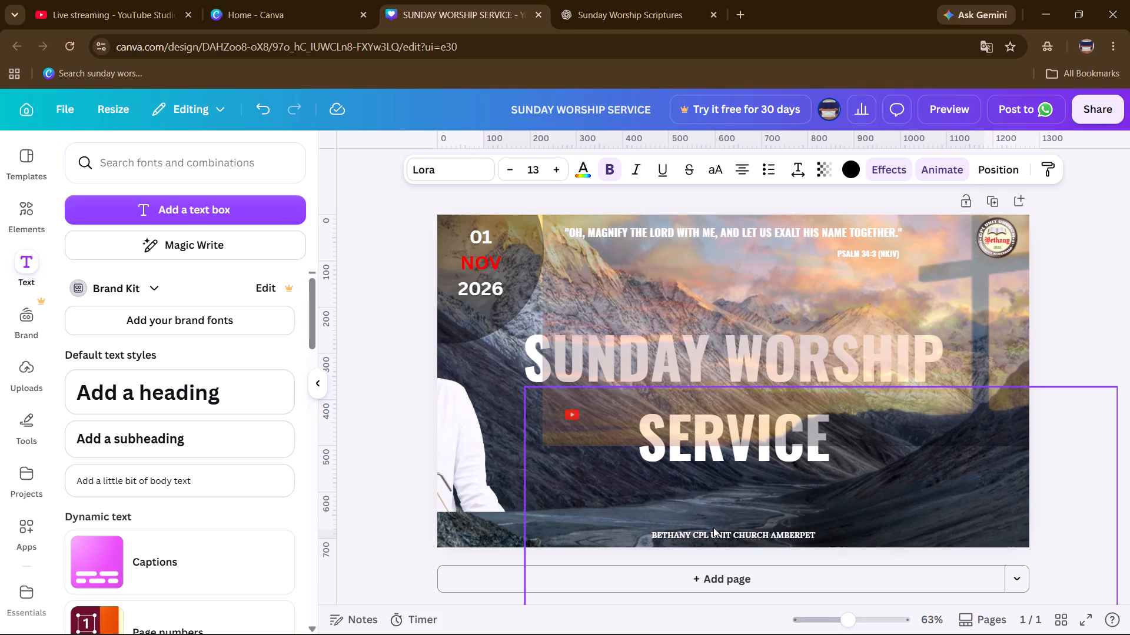
key(Down)
key(Down)
key(Down)
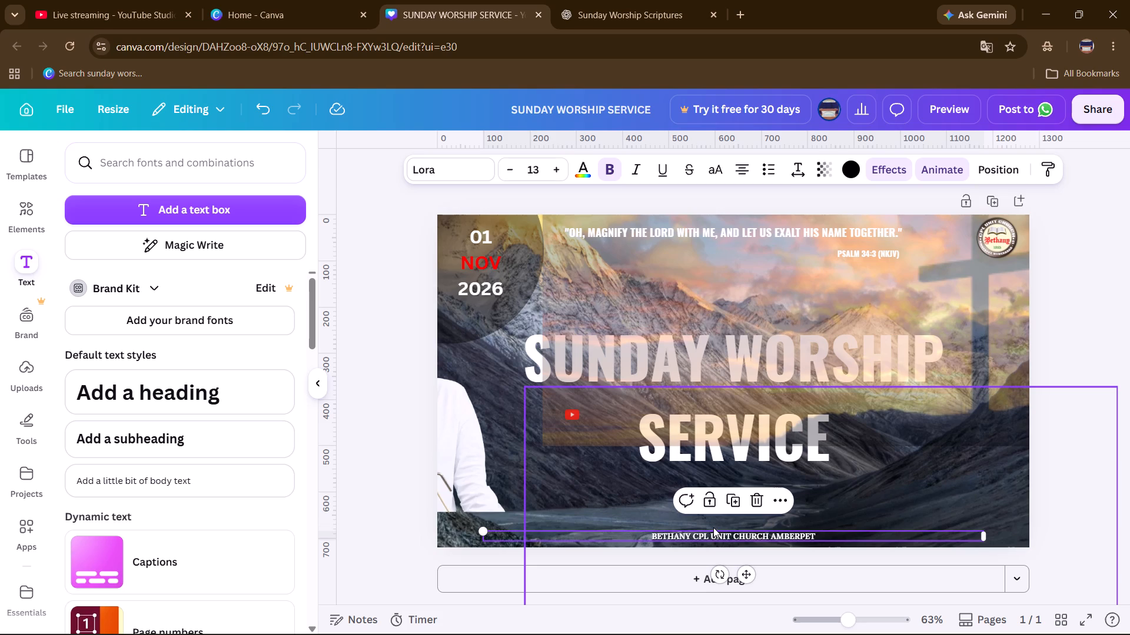
click(381, 339)
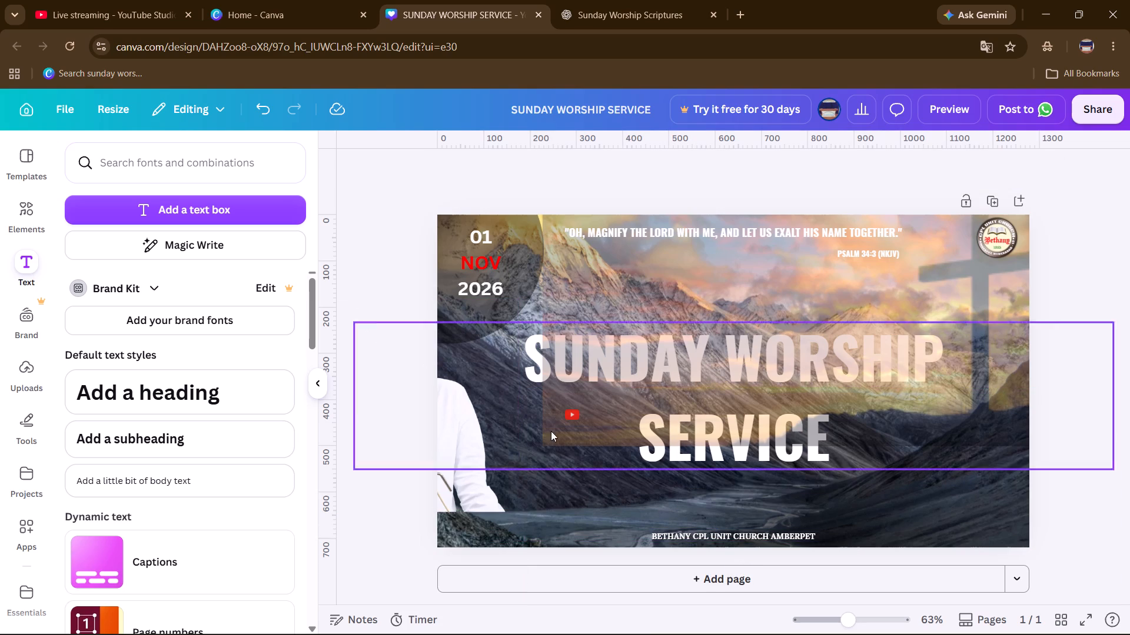
Move the semi-transparent sunset cross image up the page, clear of the YouTube icon.
drag(569, 413, 486, 380)
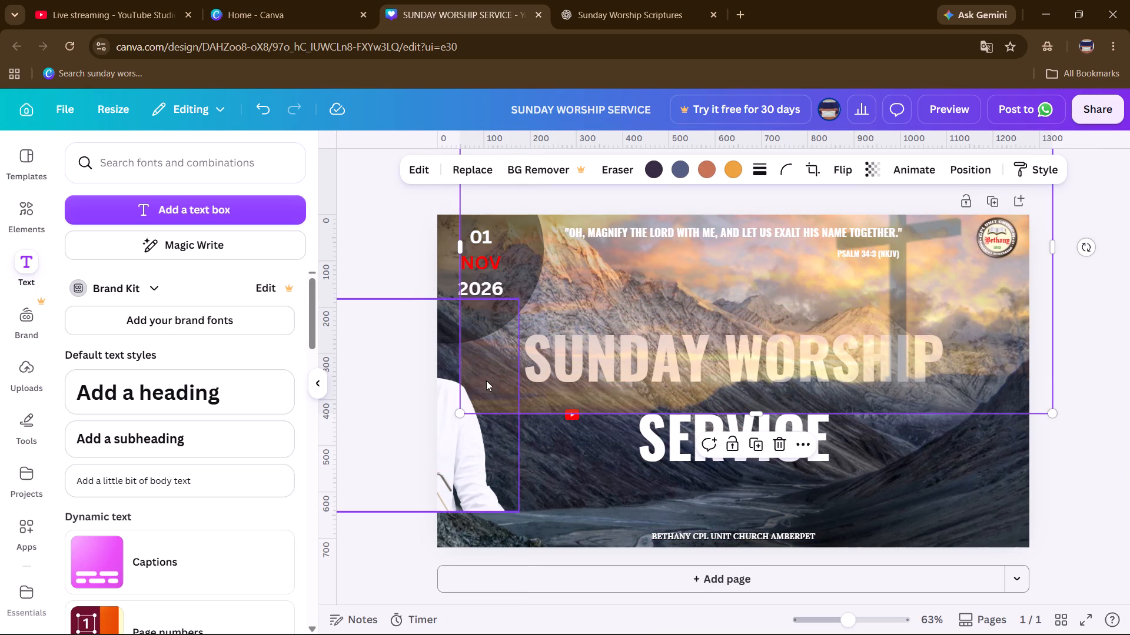
drag(570, 366, 578, 306)
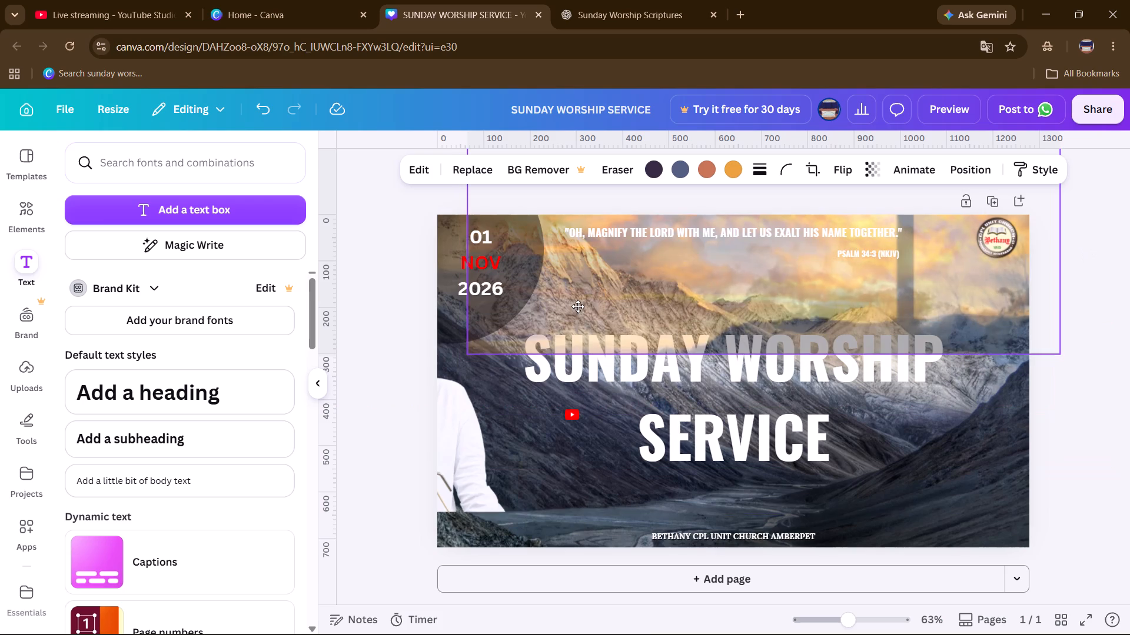
drag(578, 306, 577, 292)
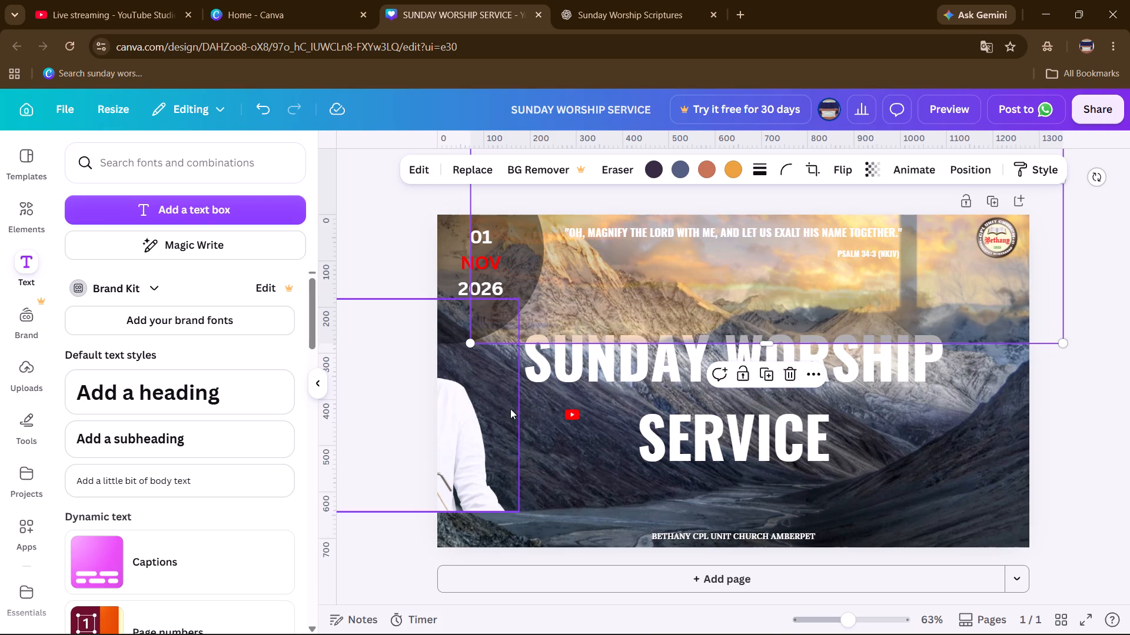
click(611, 277)
click(611, 277)
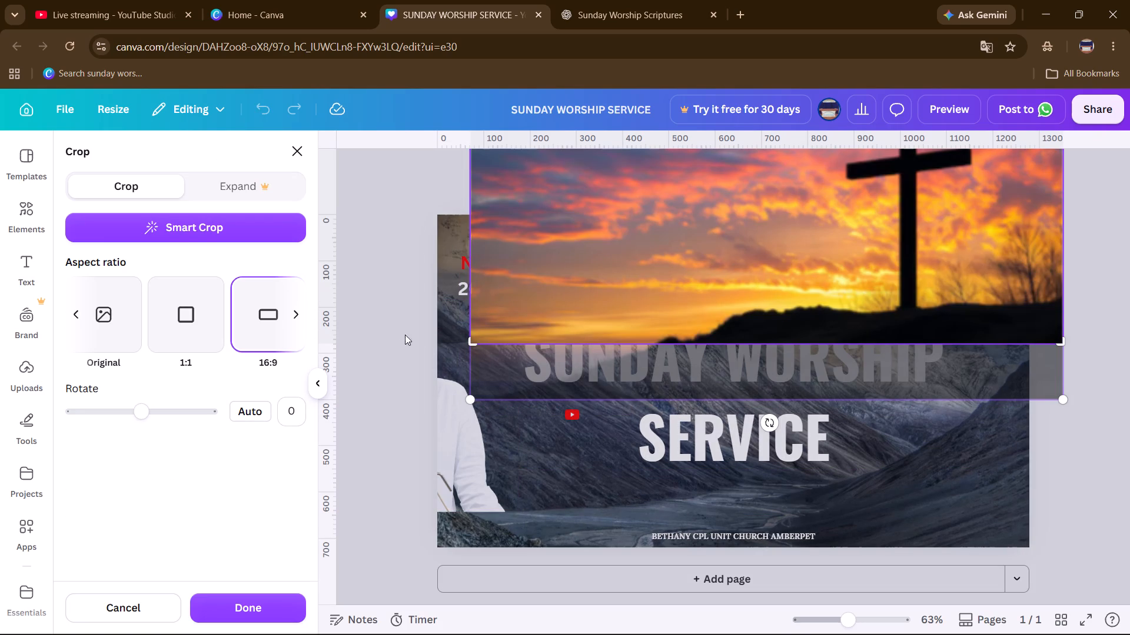
click(383, 316)
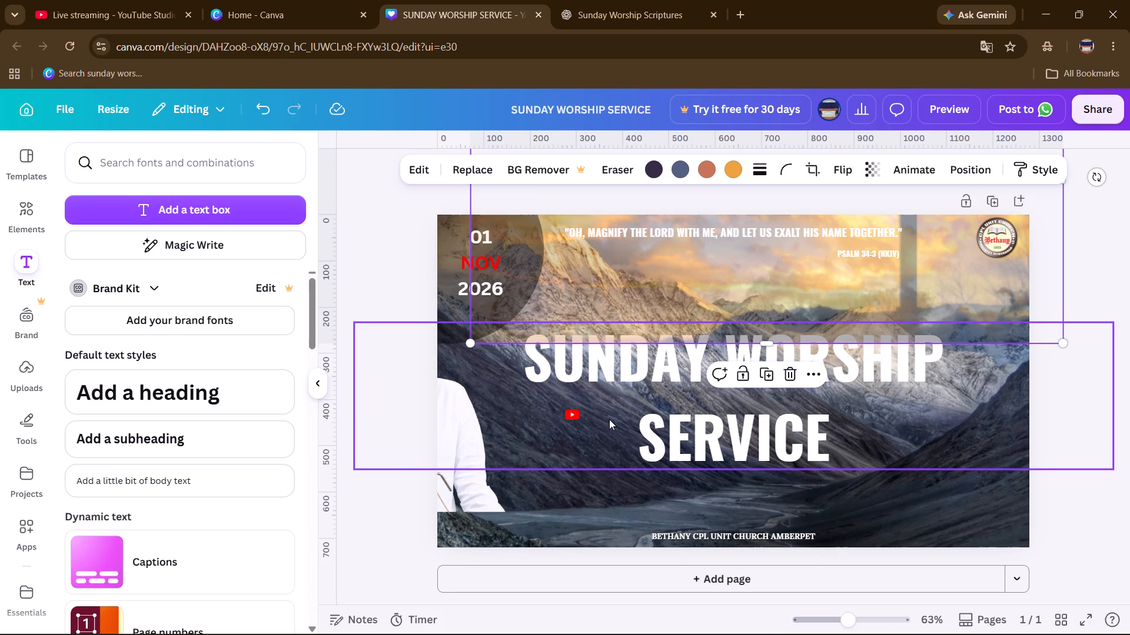
click(391, 283)
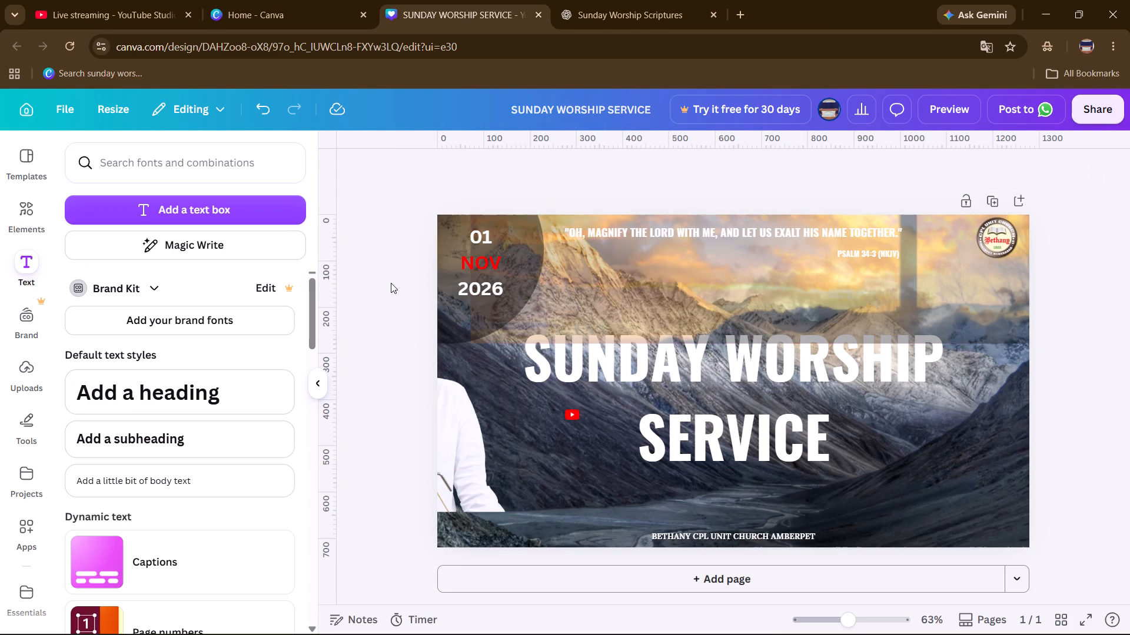
Shift the SUNDAY WORSHIP SERVICE heading up and place the YouTube icon directly before the church name at the page's bottom.
drag(572, 419, 613, 337)
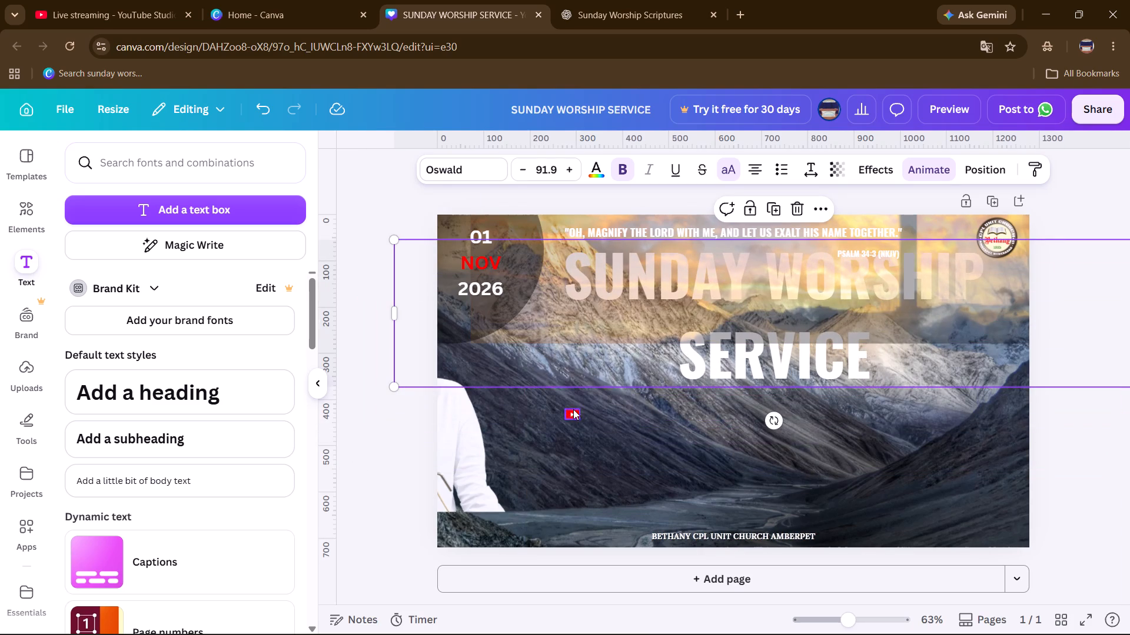
drag(571, 413, 632, 533)
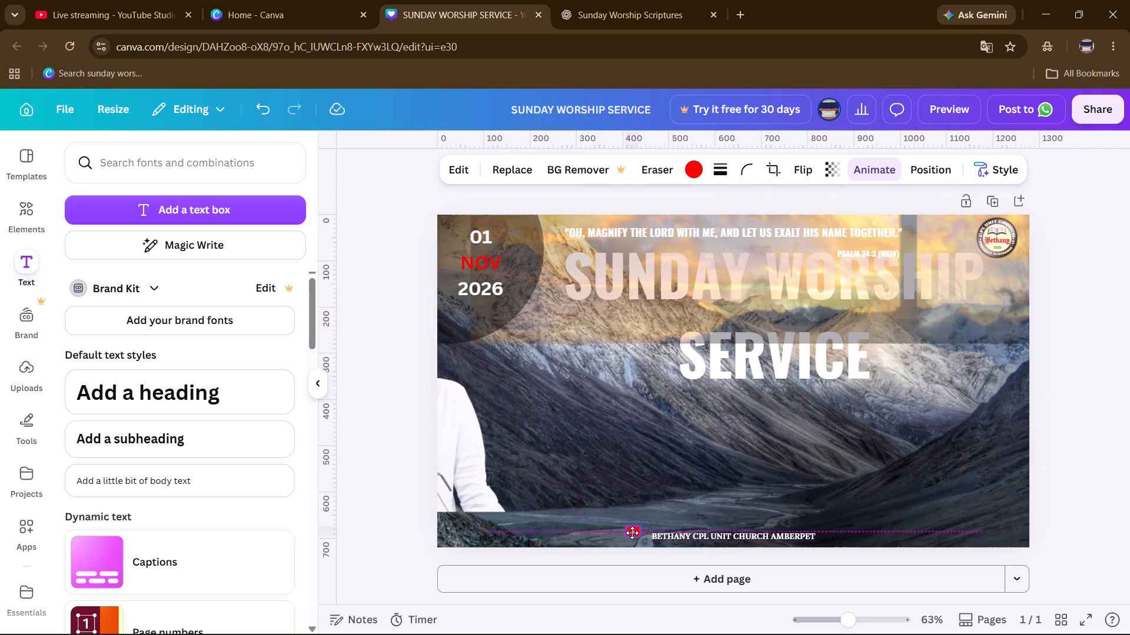
drag(632, 533, 637, 536)
drag(637, 536, 640, 537)
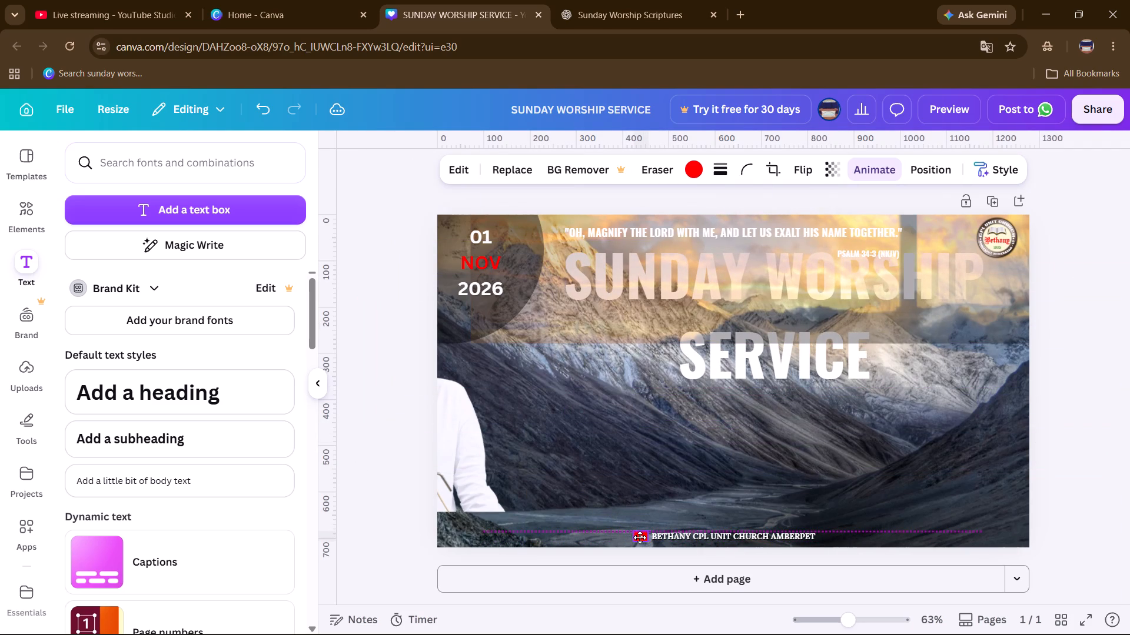
drag(640, 537, 641, 536)
click(405, 380)
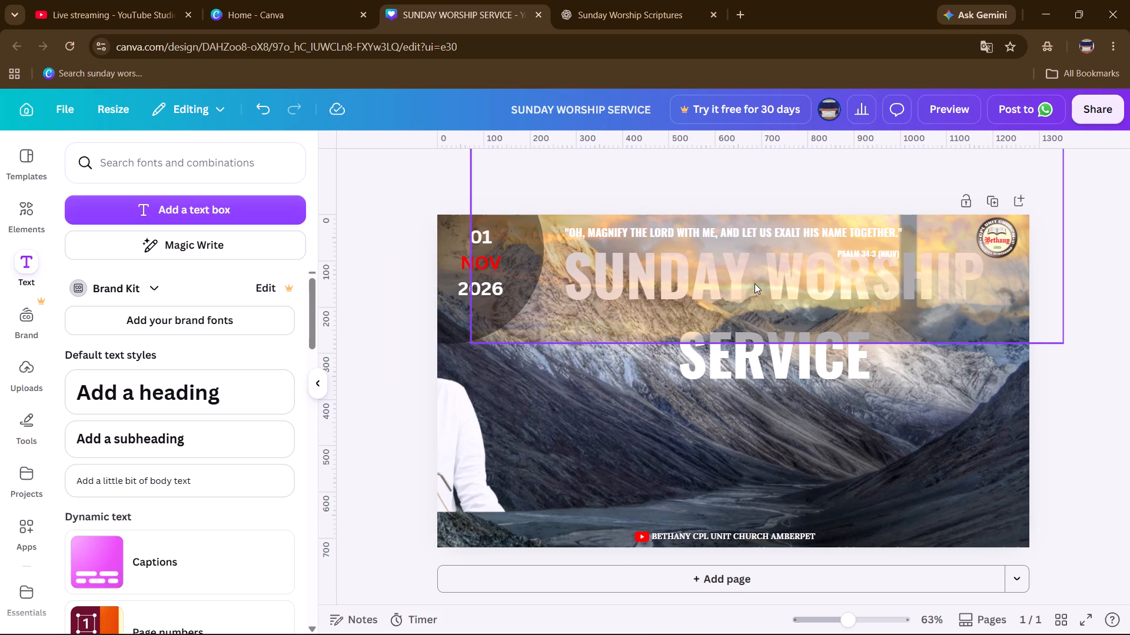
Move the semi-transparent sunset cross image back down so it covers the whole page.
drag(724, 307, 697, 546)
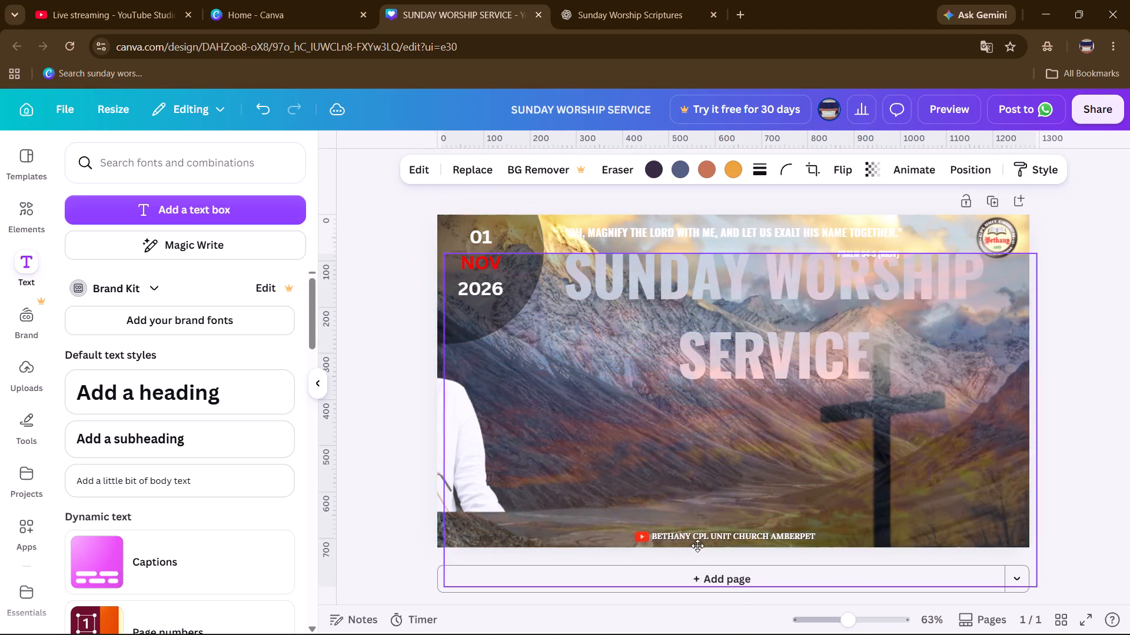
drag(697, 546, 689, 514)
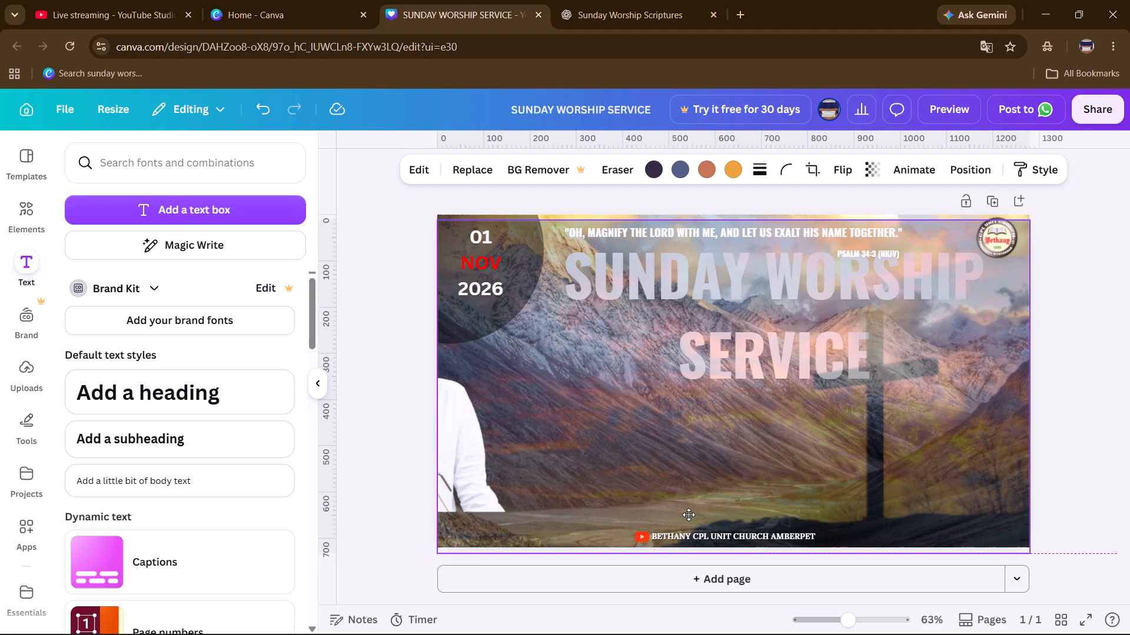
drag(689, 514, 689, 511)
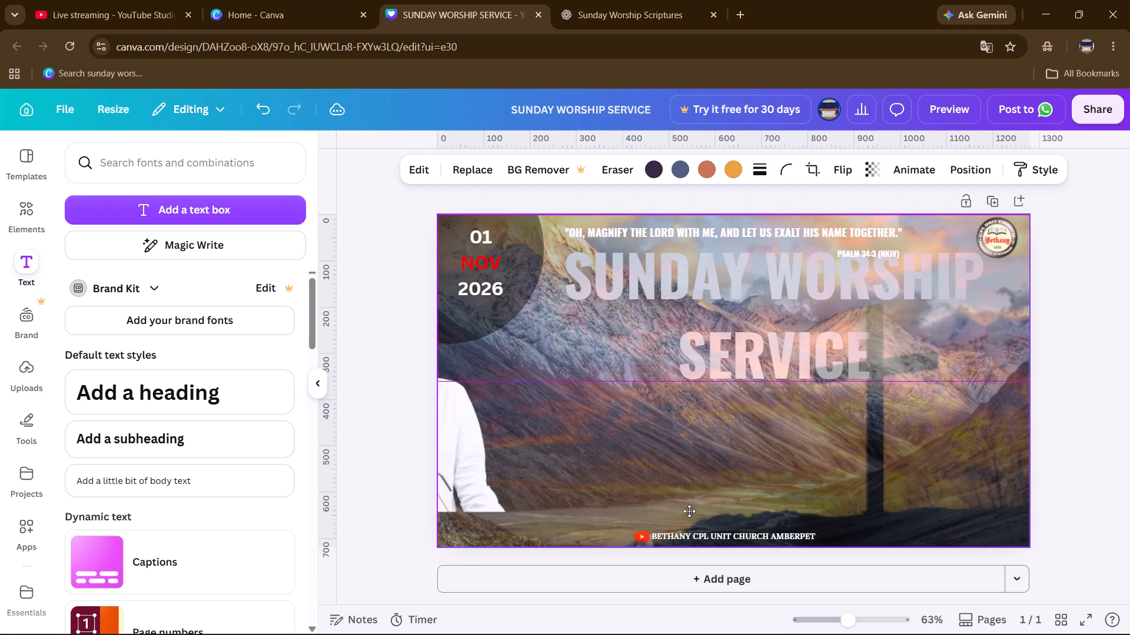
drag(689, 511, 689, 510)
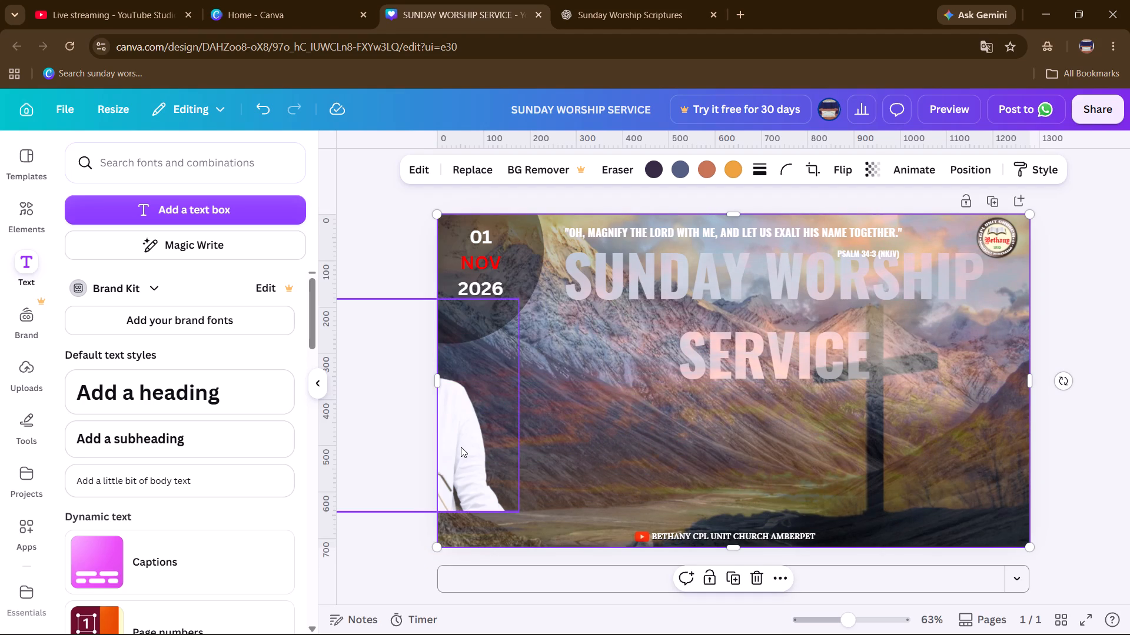
Shift the sunset cross image off the speaker photo and bring the photo fully into the page's lower-left corner.
drag(461, 447, 496, 456)
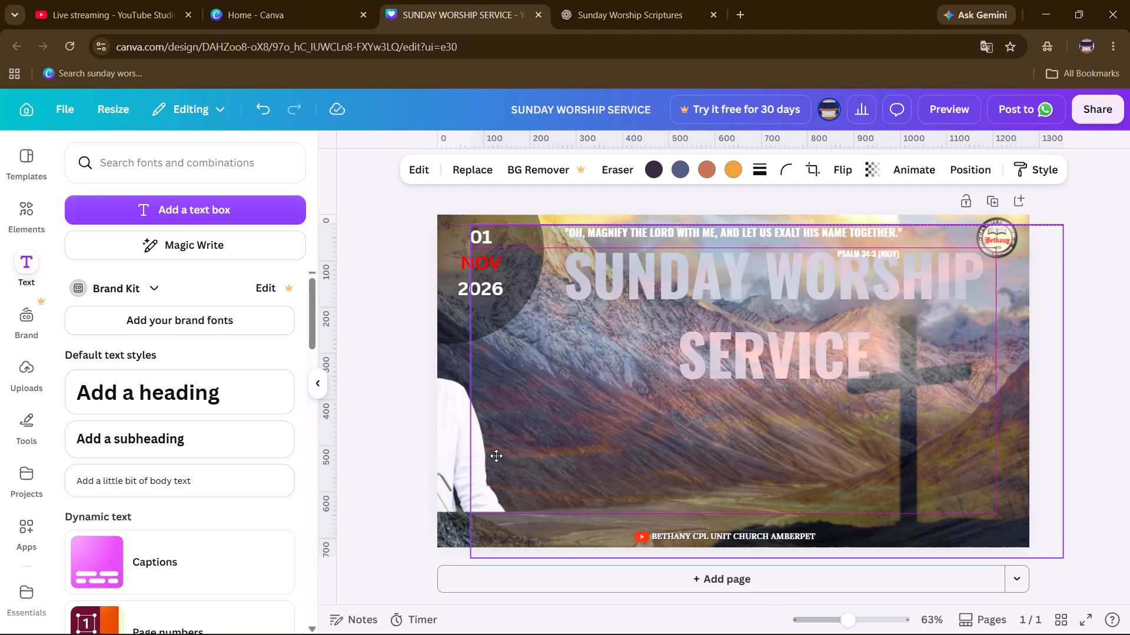
drag(496, 456, 470, 437)
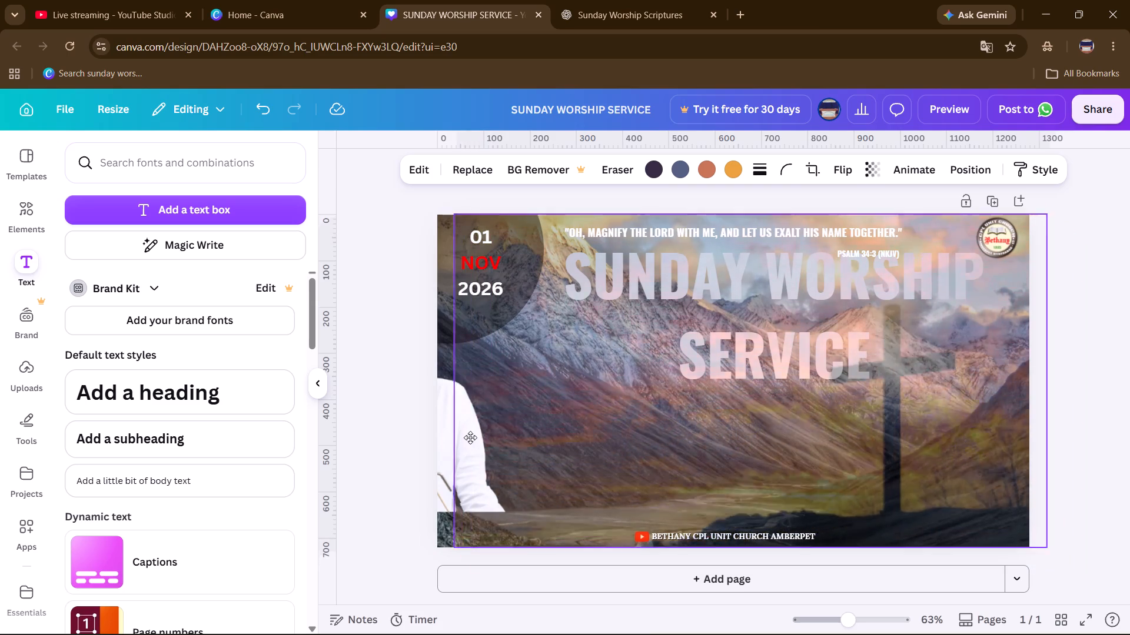
drag(470, 437, 552, 435)
drag(467, 443, 534, 467)
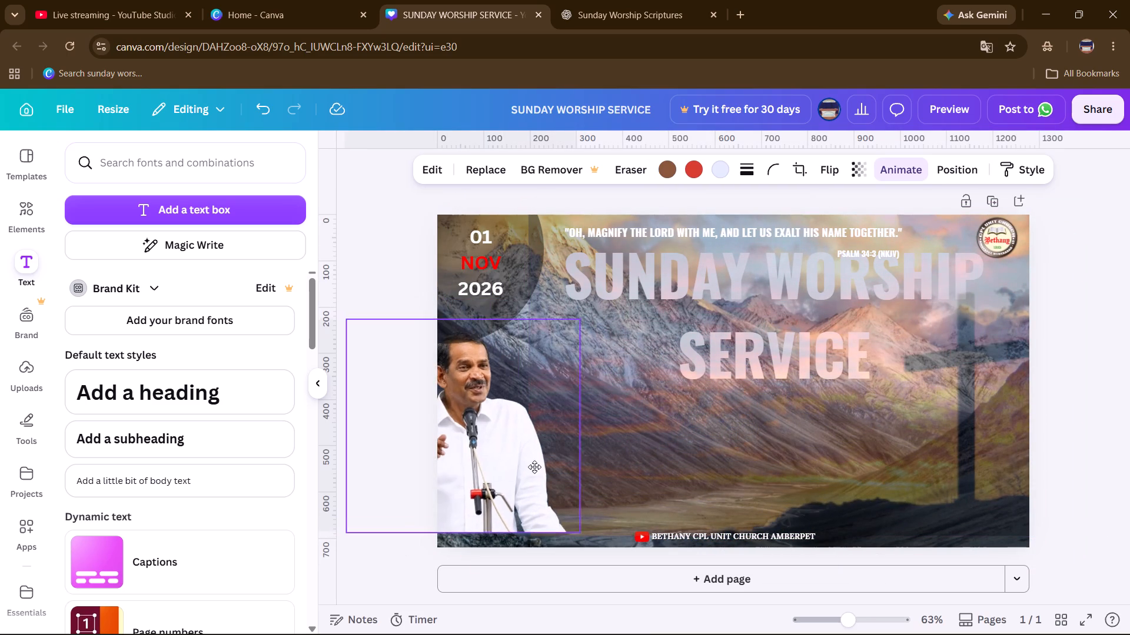
drag(534, 467, 543, 480)
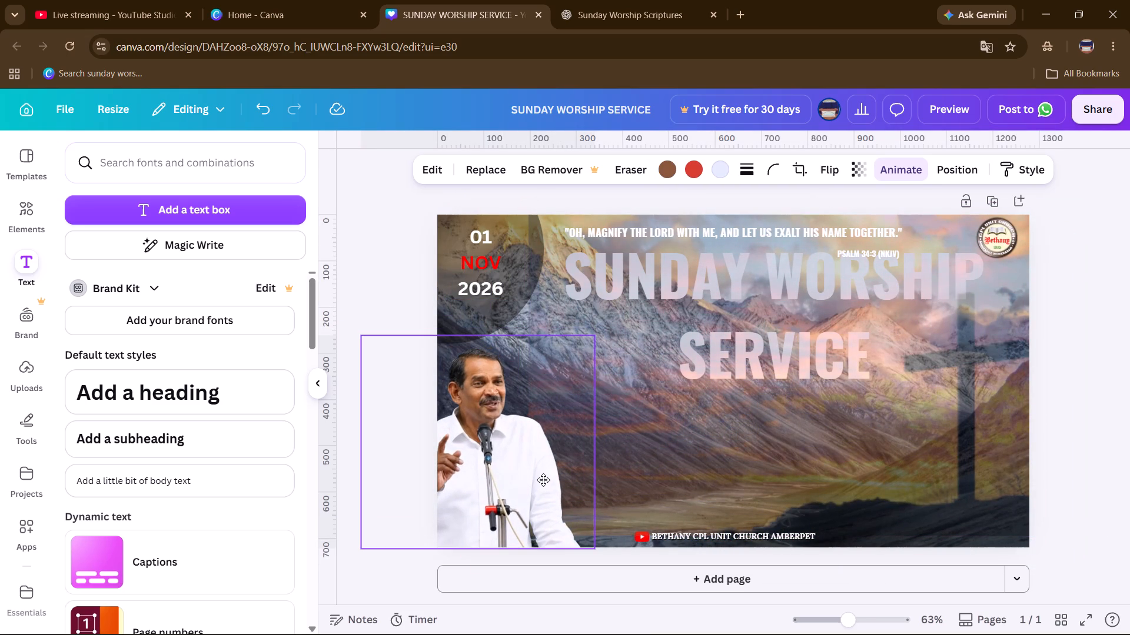
drag(543, 480, 550, 480)
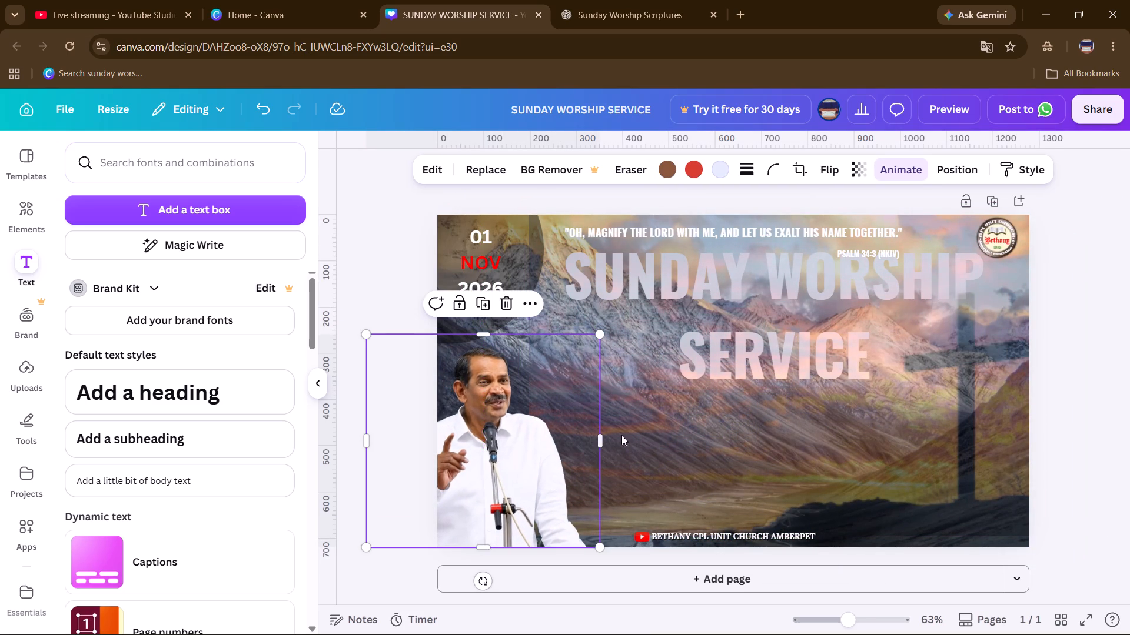
Move the sunset cross image off the SUNDAY WORSHIP SERVICE heading and centre the heading on the page.
drag(744, 382, 654, 392)
drag(739, 308, 563, 88)
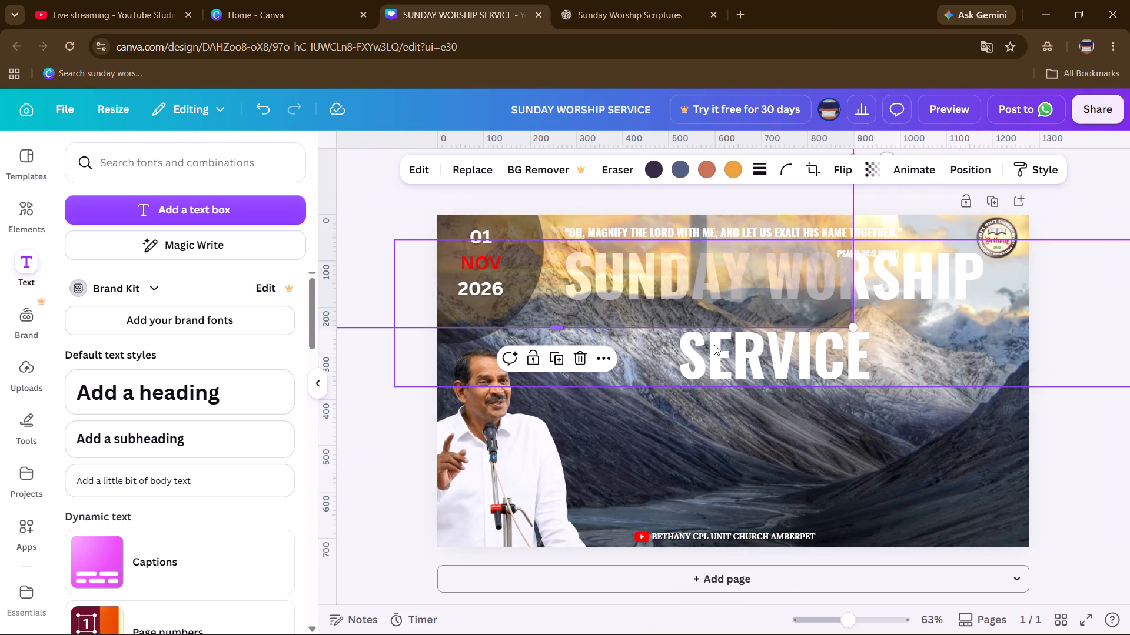
drag(719, 353, 687, 414)
drag(687, 414, 630, 423)
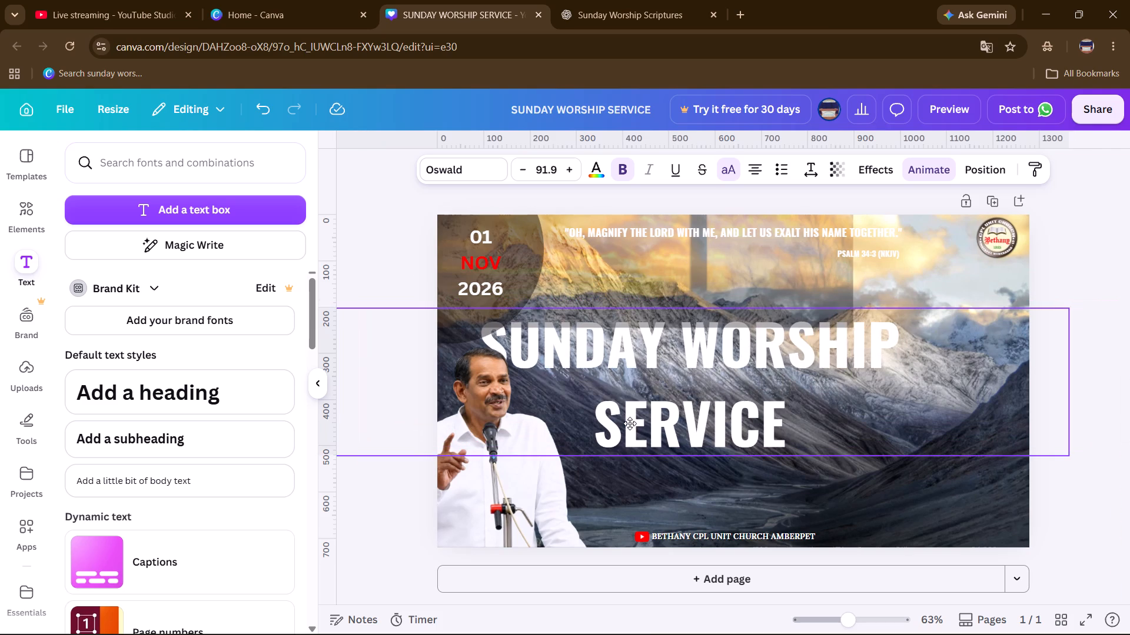
drag(630, 423, 665, 422)
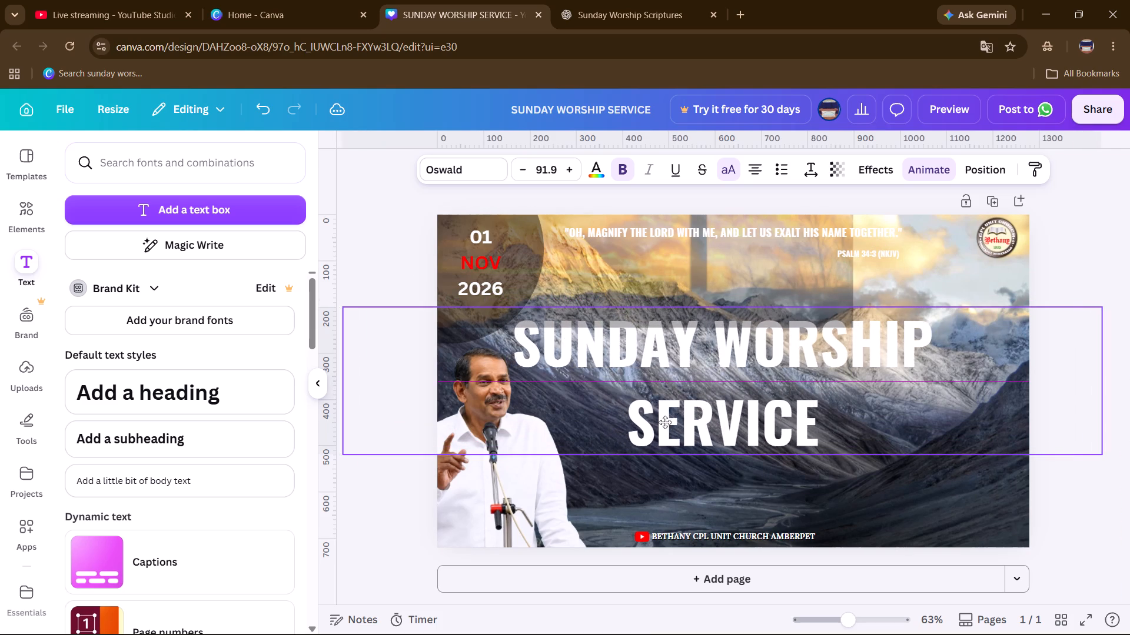
drag(665, 422, 673, 423)
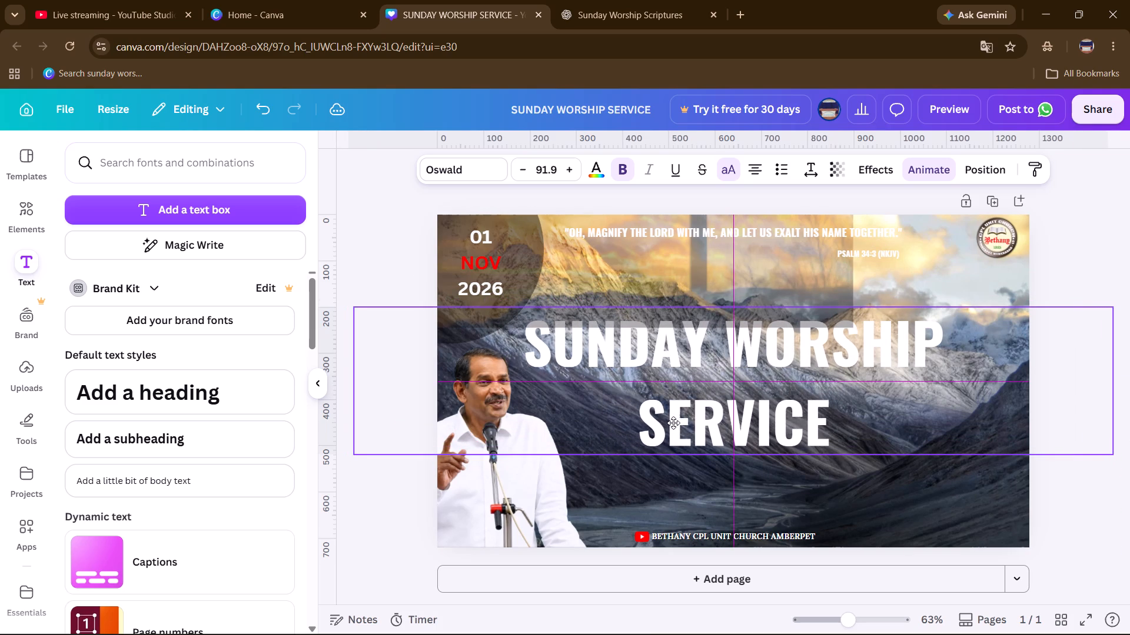
drag(673, 423, 673, 423)
click(696, 398)
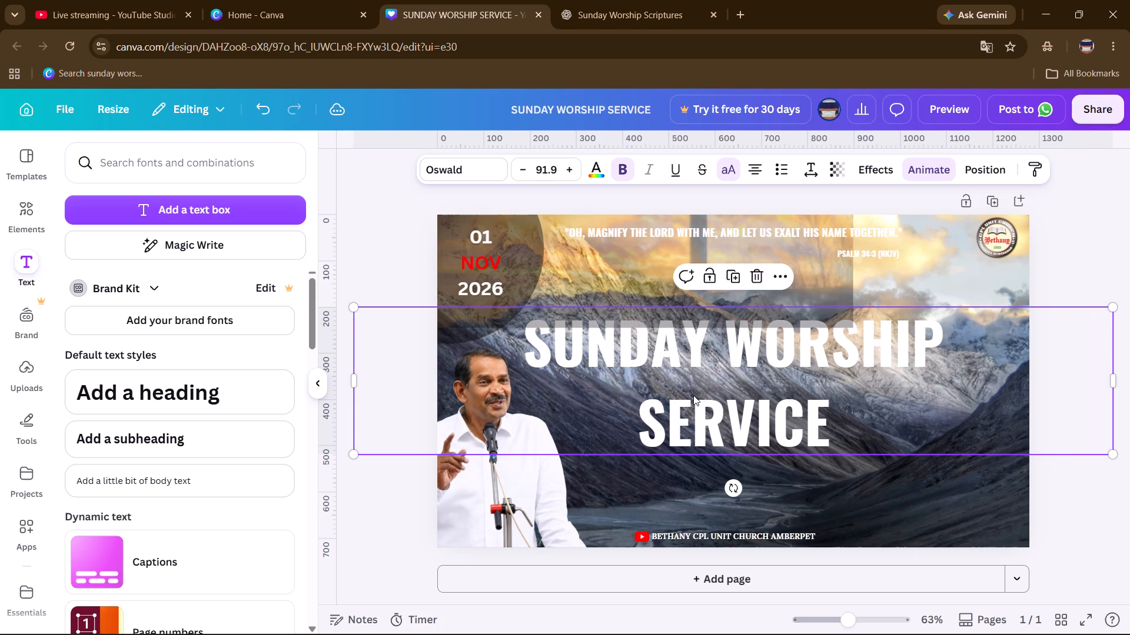
click(394, 199)
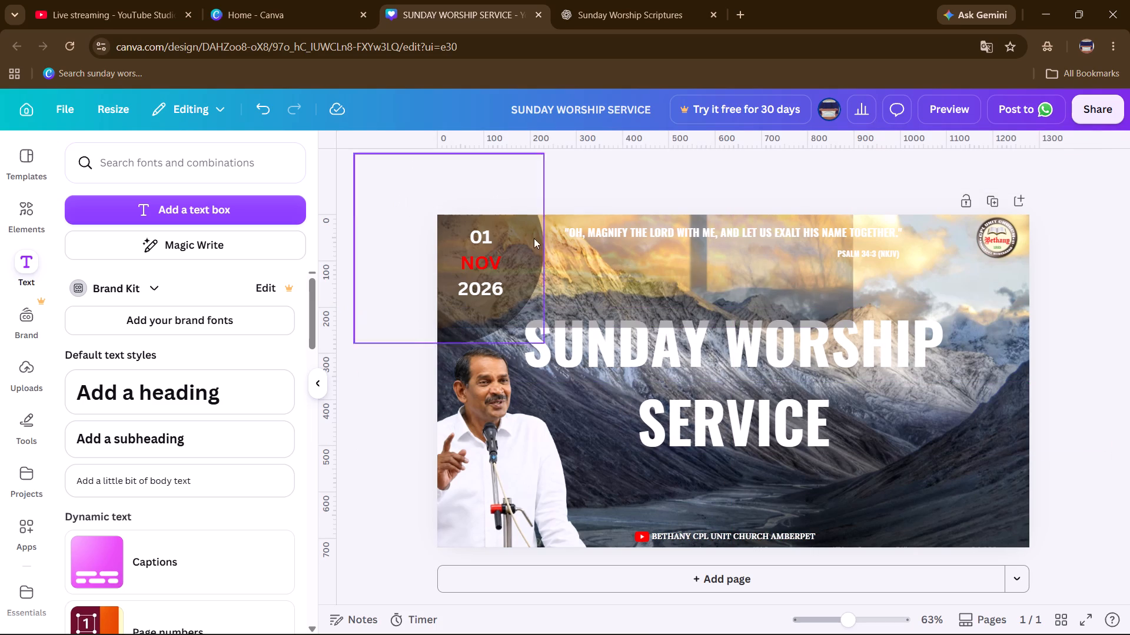
Move the semi-transparent sunset cross image back down and align it so it covers the whole page.
click(649, 292)
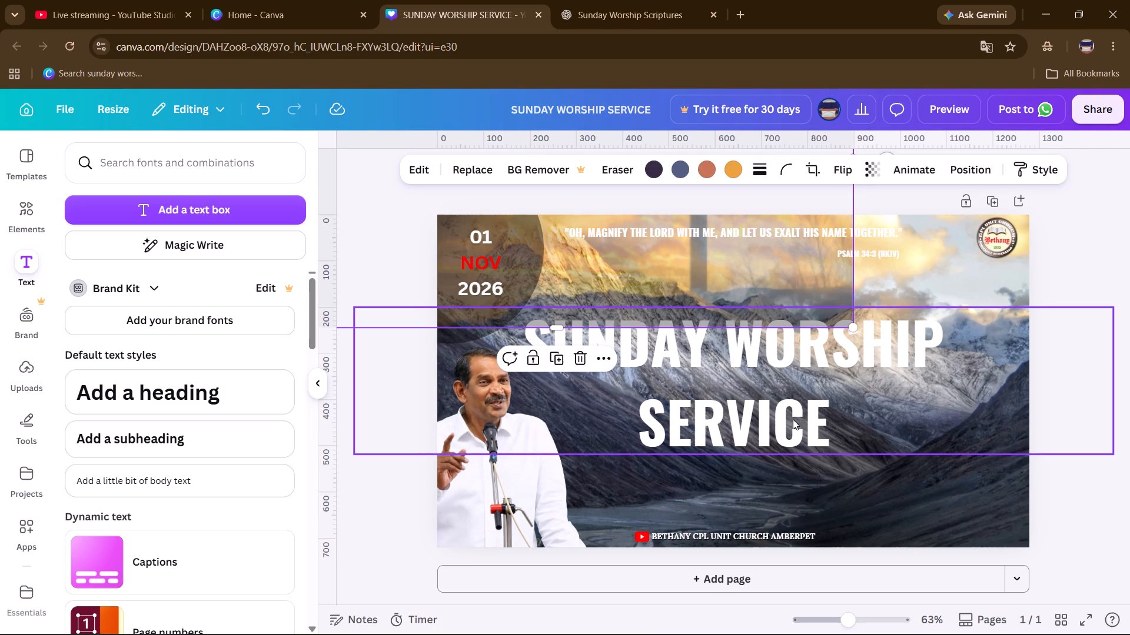
click(374, 251)
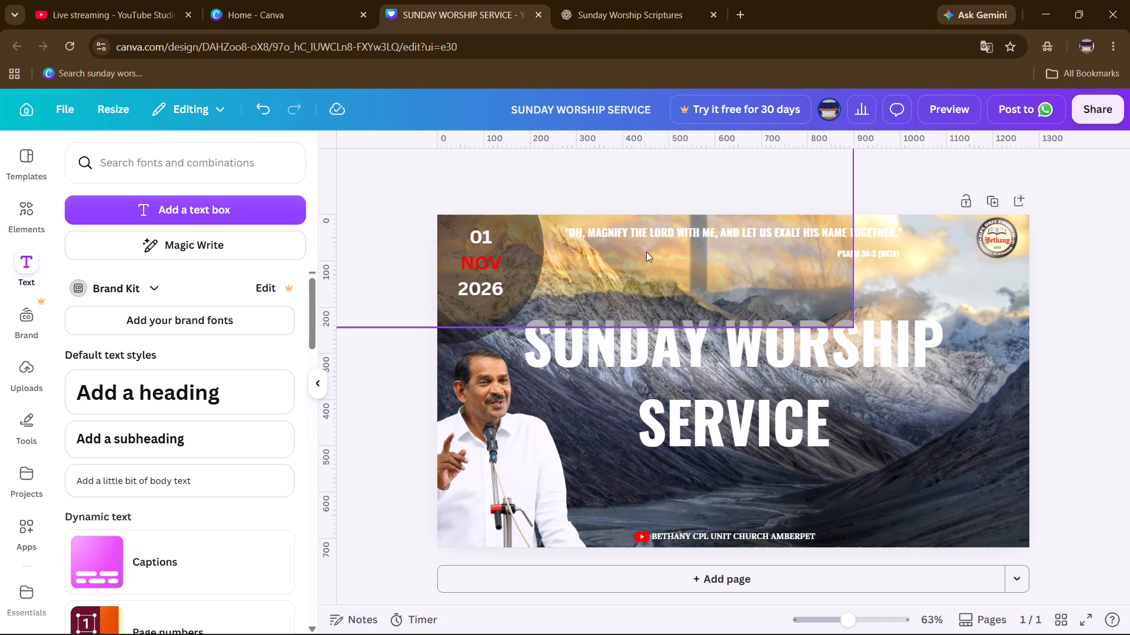
drag(646, 252, 819, 461)
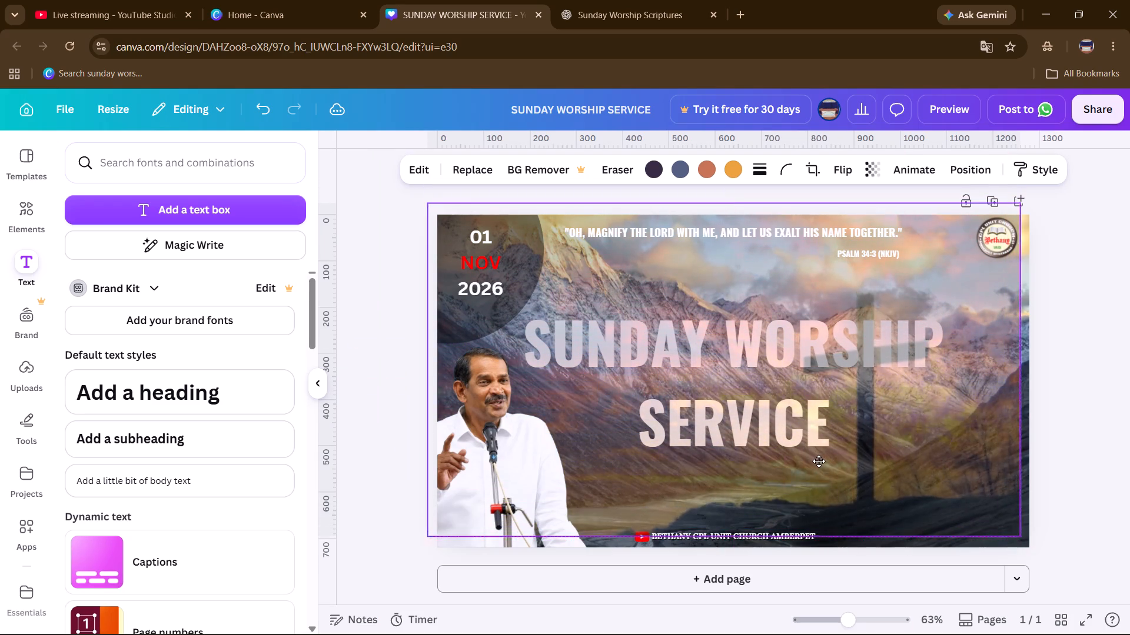
drag(819, 461, 825, 464)
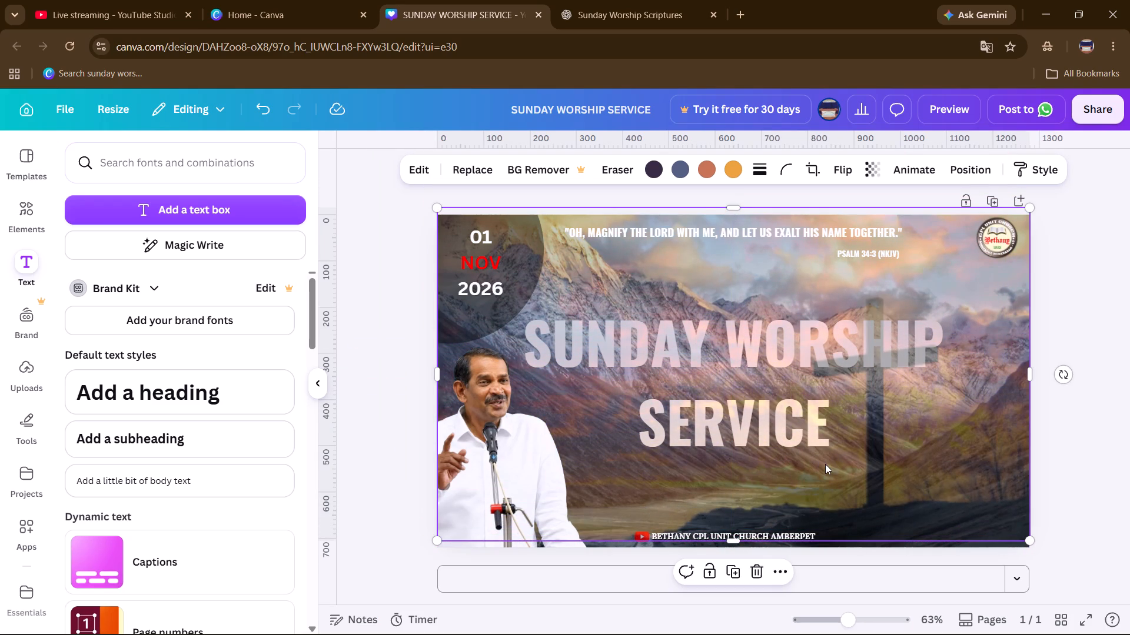
drag(757, 262, 762, 275)
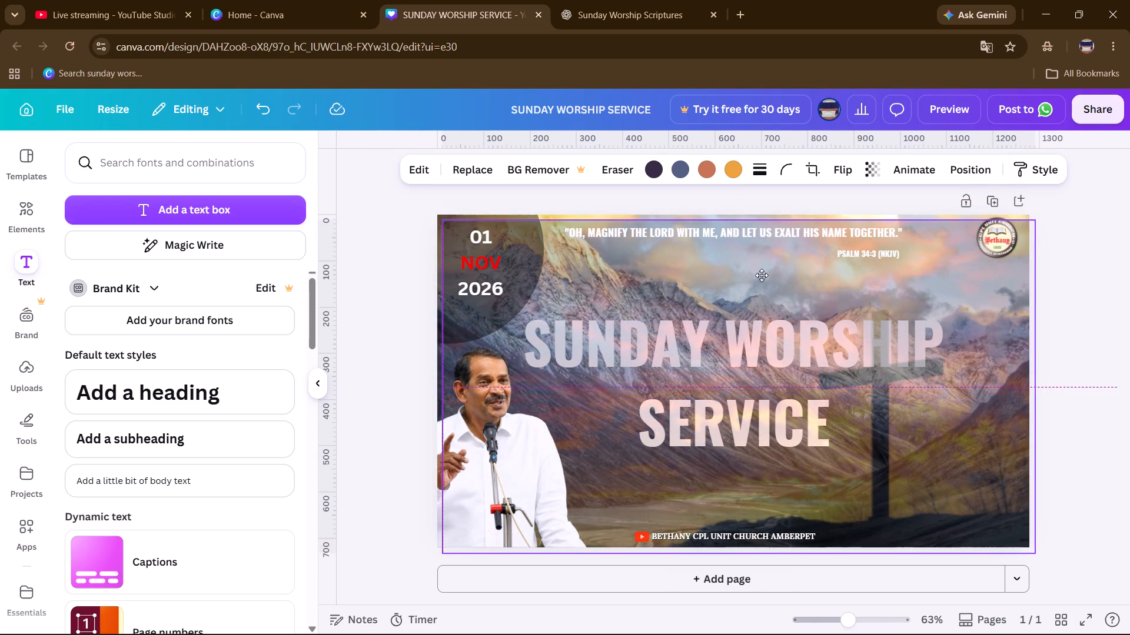
drag(762, 275, 754, 269)
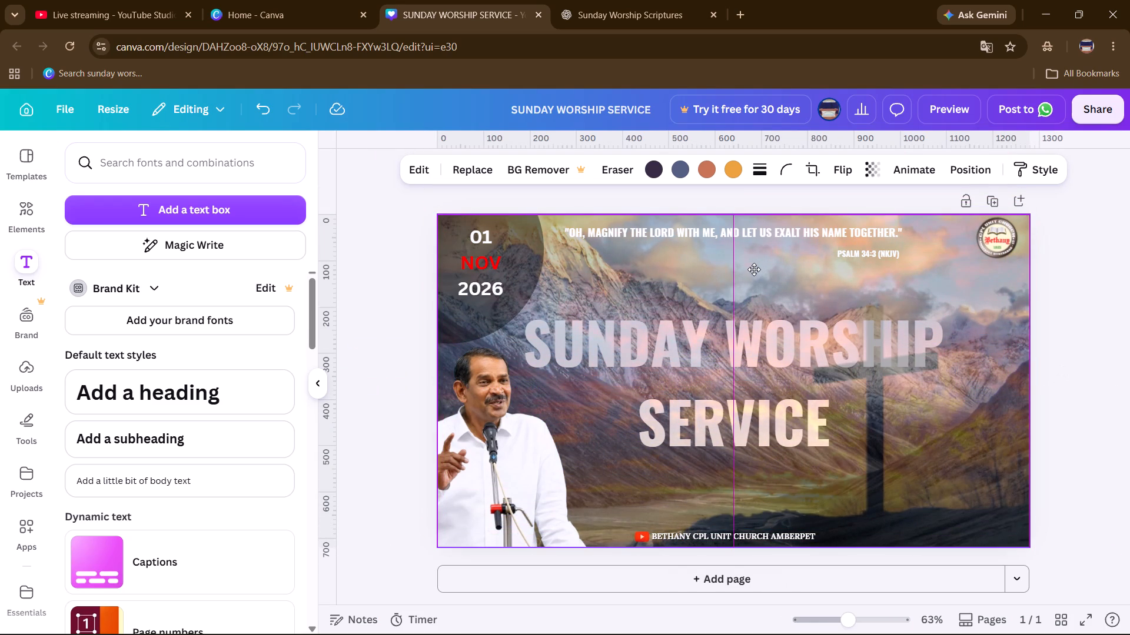
drag(754, 269, 755, 269)
click(360, 313)
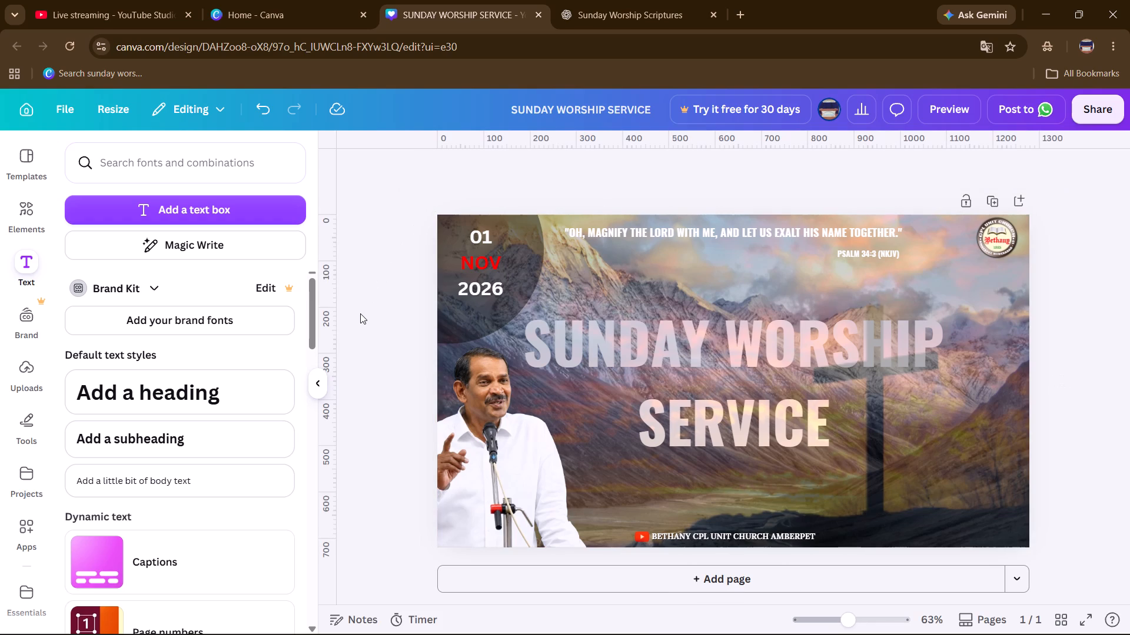
Nudge the "Oh, magnify the Lord with me" verse line slightly closer to the page's top edge, testing its sideways position.
click(649, 233)
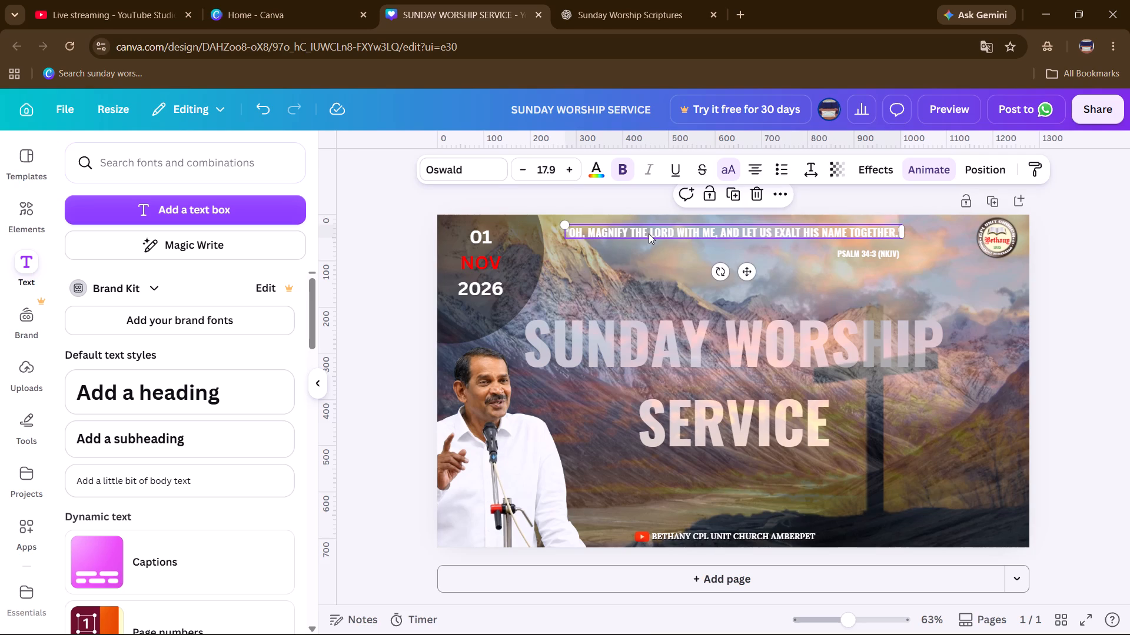
key(Right)
key(Right)
key(Right)
key(Right)
key(Right)
key(Right)
key(Right)
key(Right)
key(Right)
key(Right)
key(Right)
key(Right)
key(Right)
key(Right)
key(Right)
key(Right)
key(Right)
key(Right)
key(Right)
key(Right)
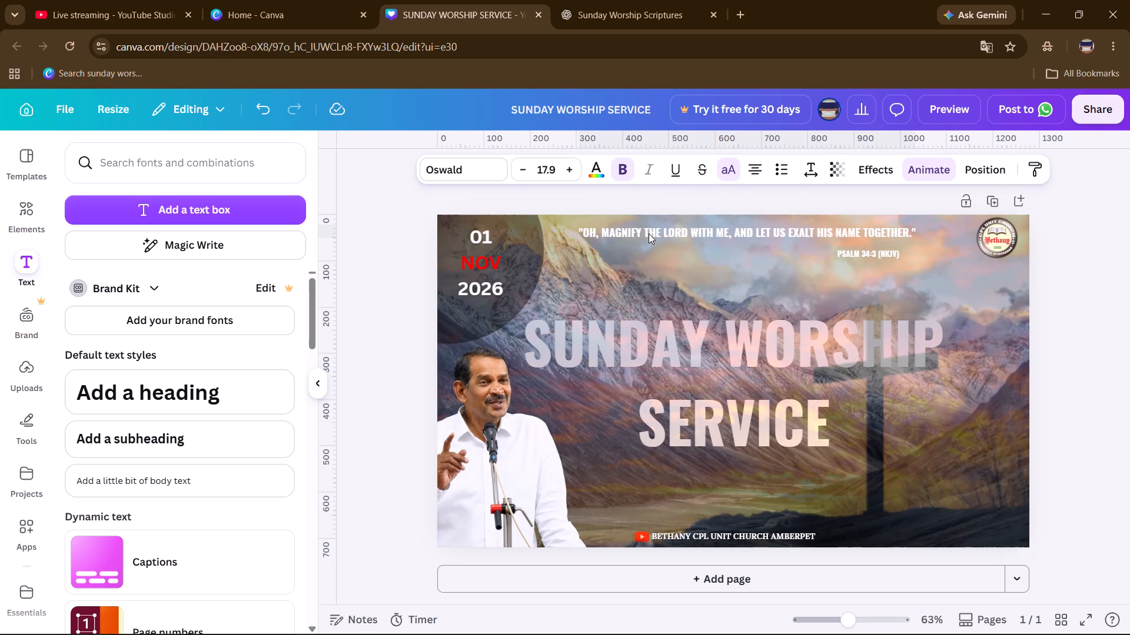
key(Left)
key(Left)
key(Left)
key(Left)
key(Left)
key(Left)
key(Left)
key(Left)
key(Left)
key(Left)
key(Left)
key(Left)
key(Left)
key(Left)
key(Left)
key(Left)
key(Left)
key(Left)
key(Left)
key(Left)
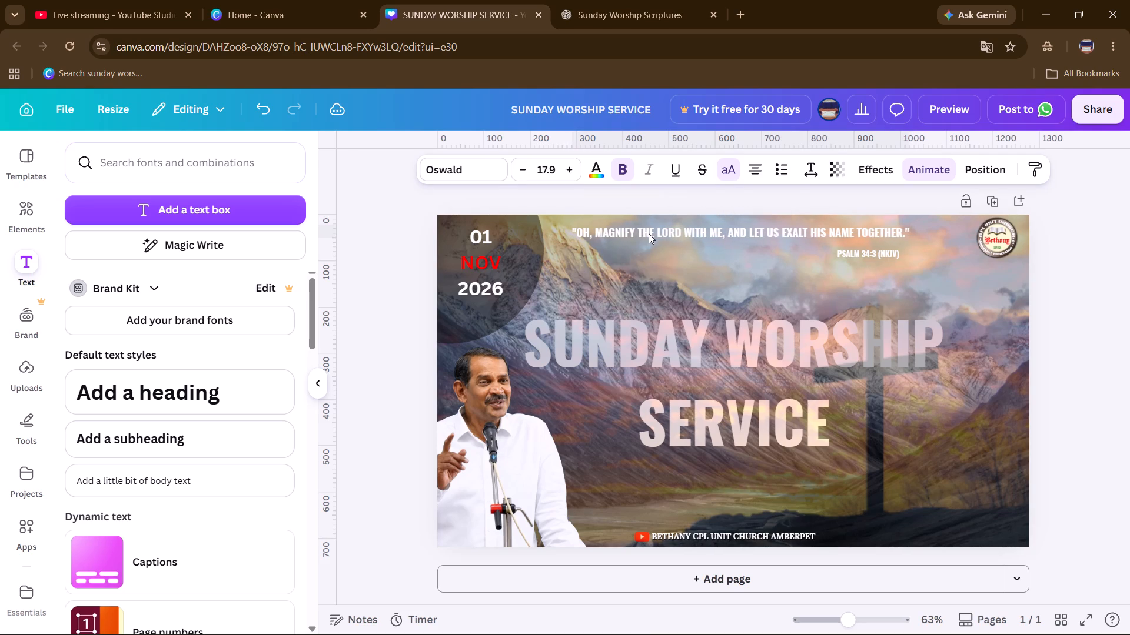
key(Up)
key(Up)
key(Up)
key(Up)
key(Up)
key(Up)
key(Up)
key(Up)
key(Up)
key(Up)
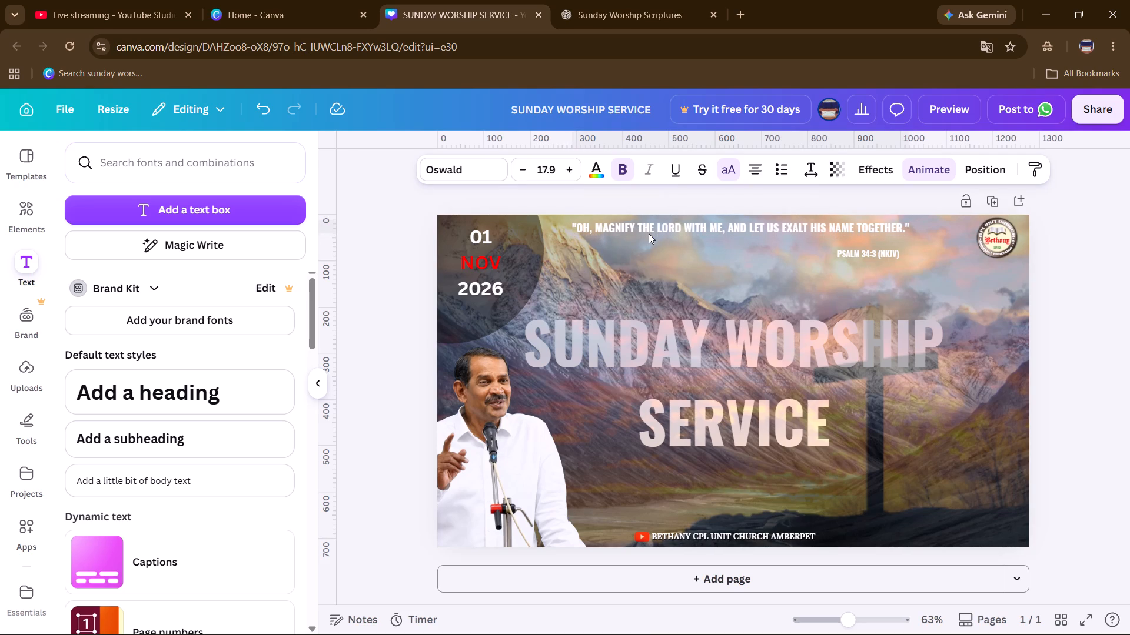
Fine-tune the verse line's sideways position until it is centred horizontally on the page.
key(Right)
key(Right)
key(Right)
key(Right)
key(Right)
key(Right)
key(Right)
key(Right)
key(Right)
key(Right)
key(Right)
key(Right)
key(Right)
key(Right)
key(Right)
key(Right)
key(Right)
key(Right)
key(Right)
key(Right)
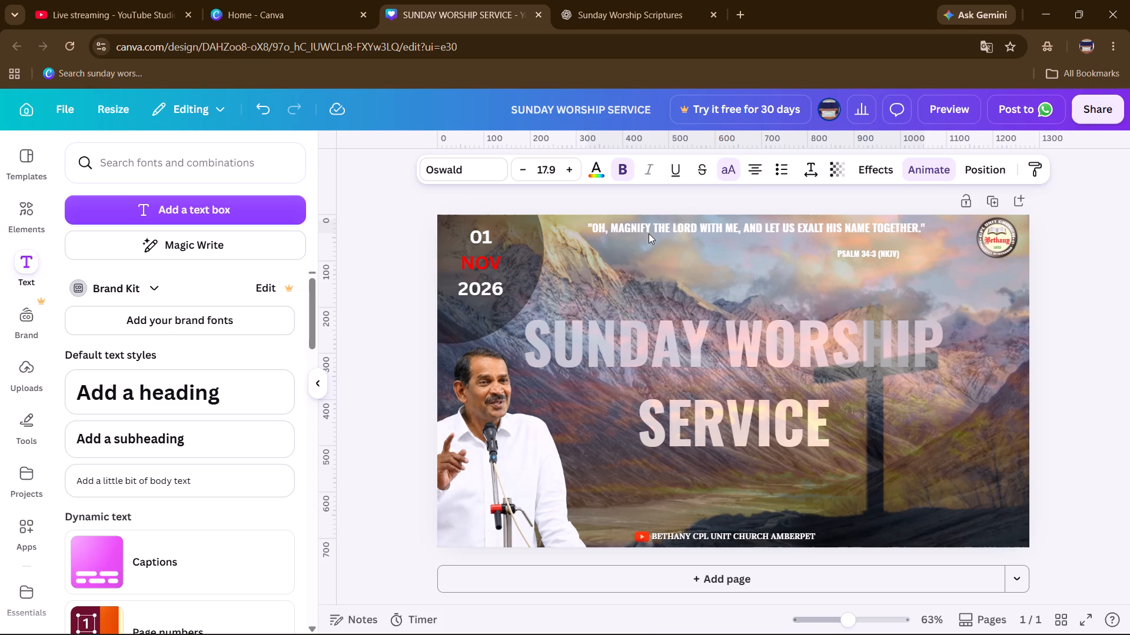
key(Left)
key(Left)
key(Left)
key(Left)
key(Left)
key(Left)
key(Left)
key(Left)
key(Left)
key(Left)
key(Left)
key(Left)
key(Left)
key(Left)
key(Left)
key(Left)
key(Left)
key(Left)
key(Left)
key(Left)
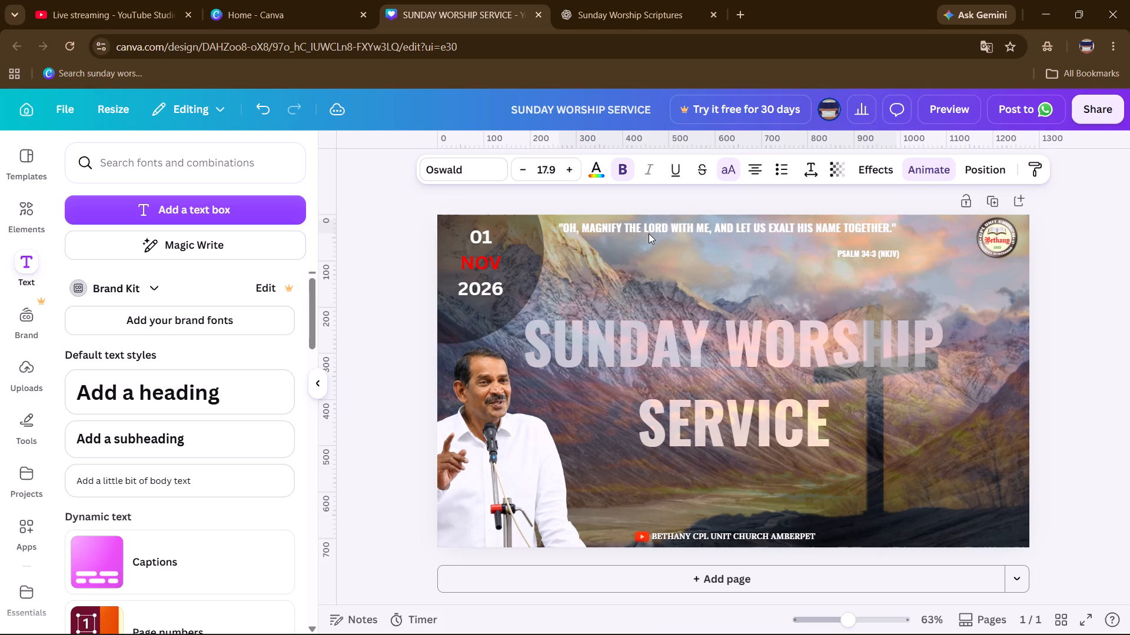
key(Right)
key(Right)
key(Right)
key(Right)
key(Right)
key(Right)
key(Right)
key(Right)
key(Right)
key(Right)
key(Right)
key(Right)
key(Right)
key(Right)
key(Right)
key(Right)
key(Right)
key(Right)
key(Right)
key(Right)
key(Right)
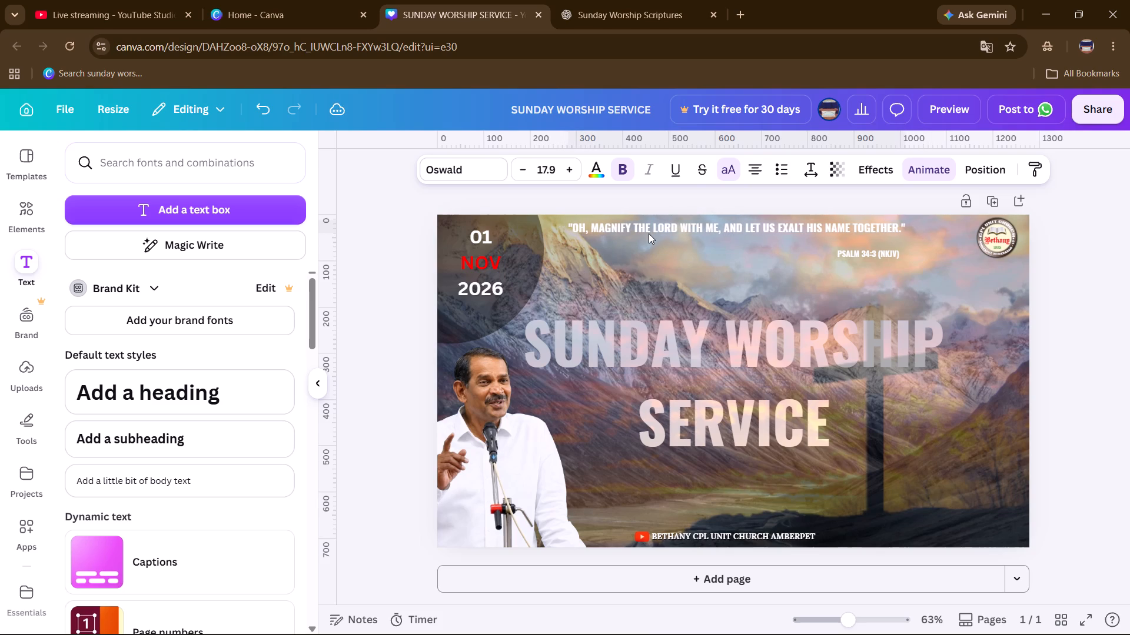
key(Left)
key(Left)
key(Left)
key(Left)
key(Left)
key(Left)
key(Left)
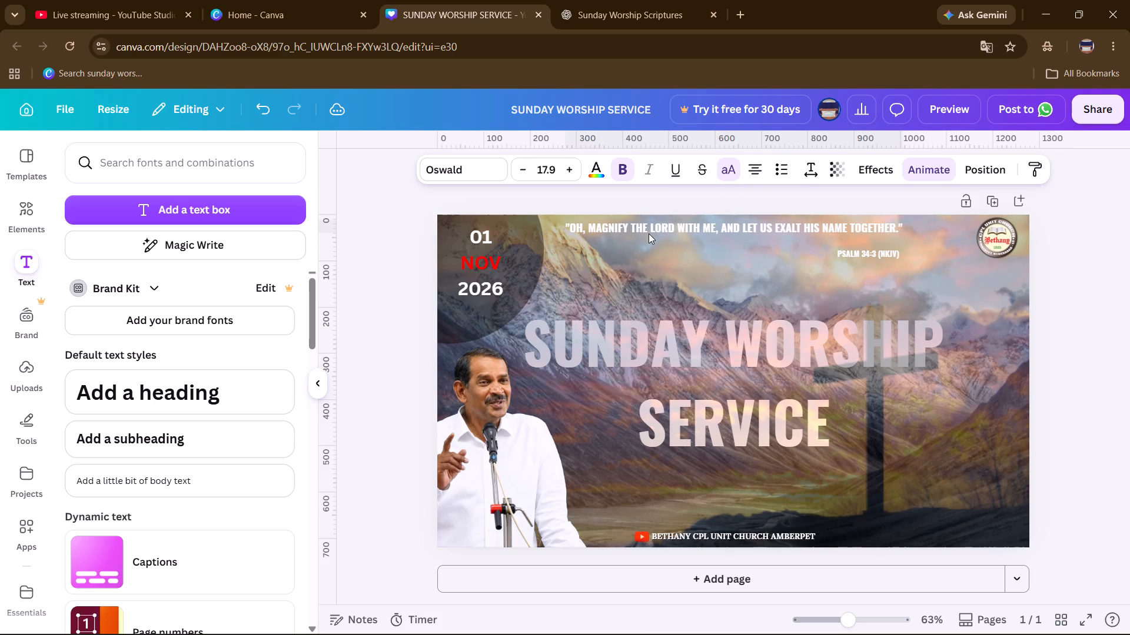
key(Left)
key(Left)
key(Right)
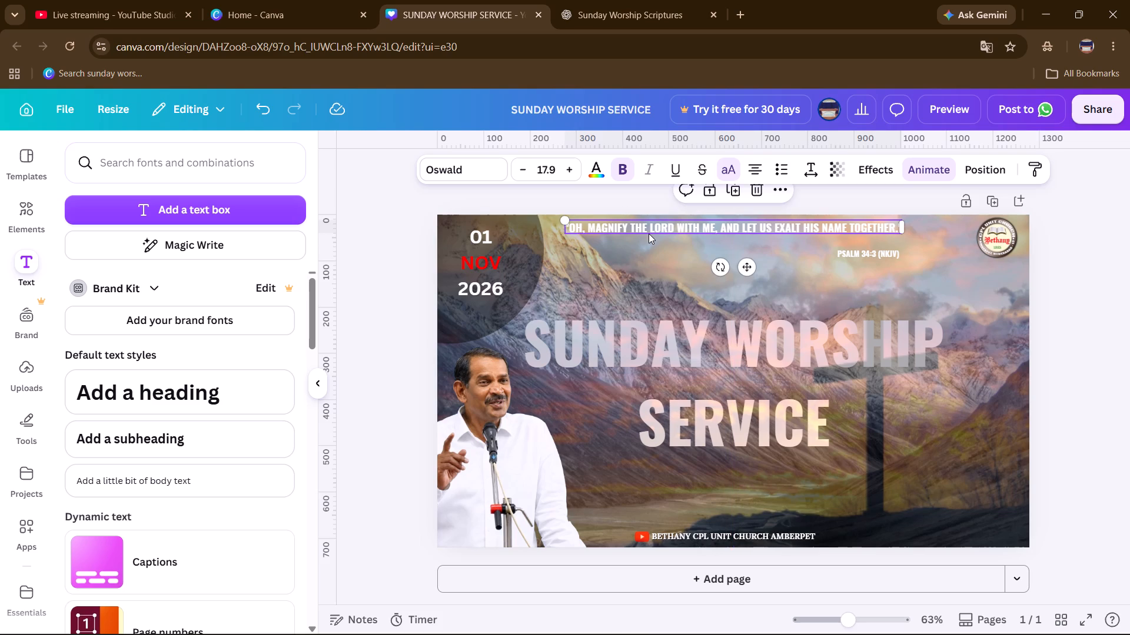
Nudge the PSALM 34:3 (NKJV) reference up so it sits directly beneath the verse line.
click(869, 247)
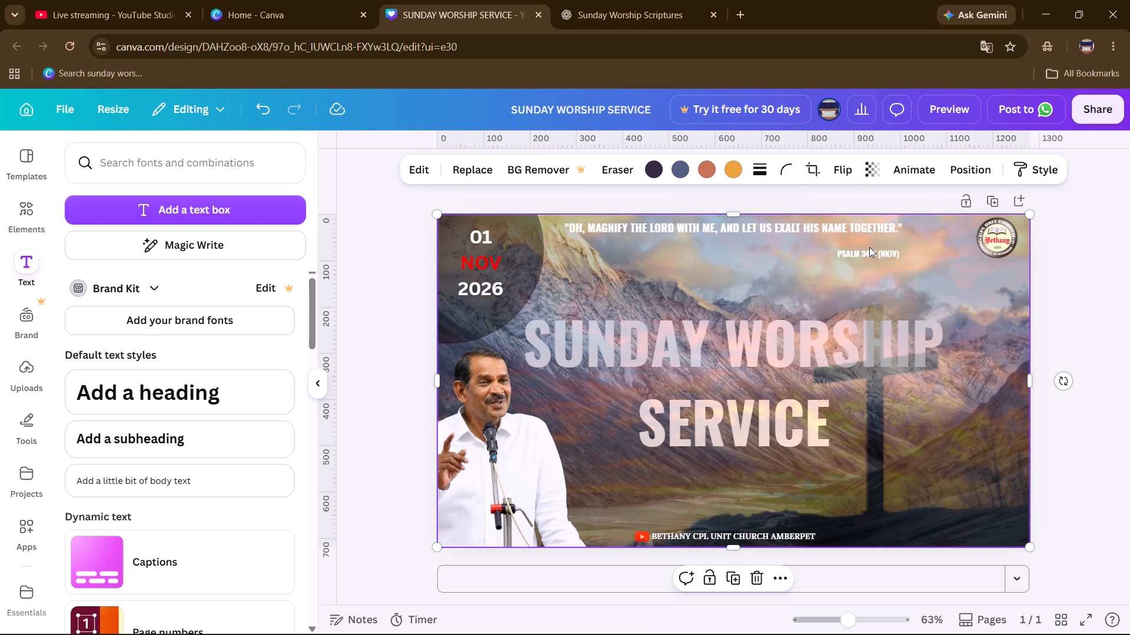
click(866, 252)
key(Up)
key(Up)
key(Up)
key(Up)
key(Up)
key(Up)
key(Up)
key(Up)
key(Up)
key(Up)
key(Up)
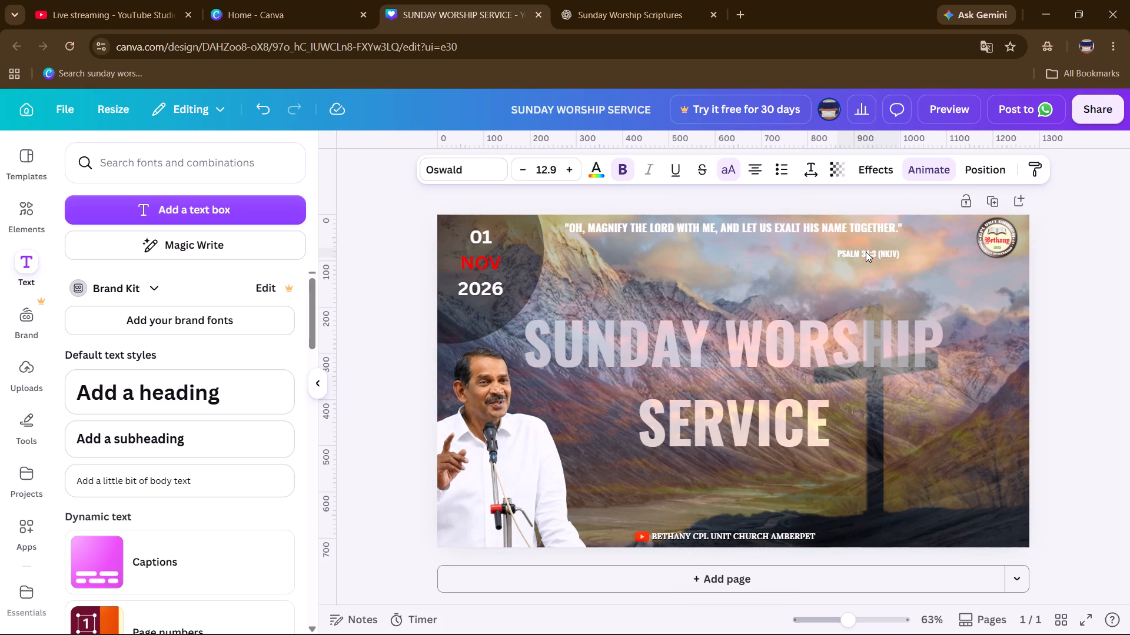
key(Up)
key(Up)
key(Up)
key(Up)
key(Up)
key(Up)
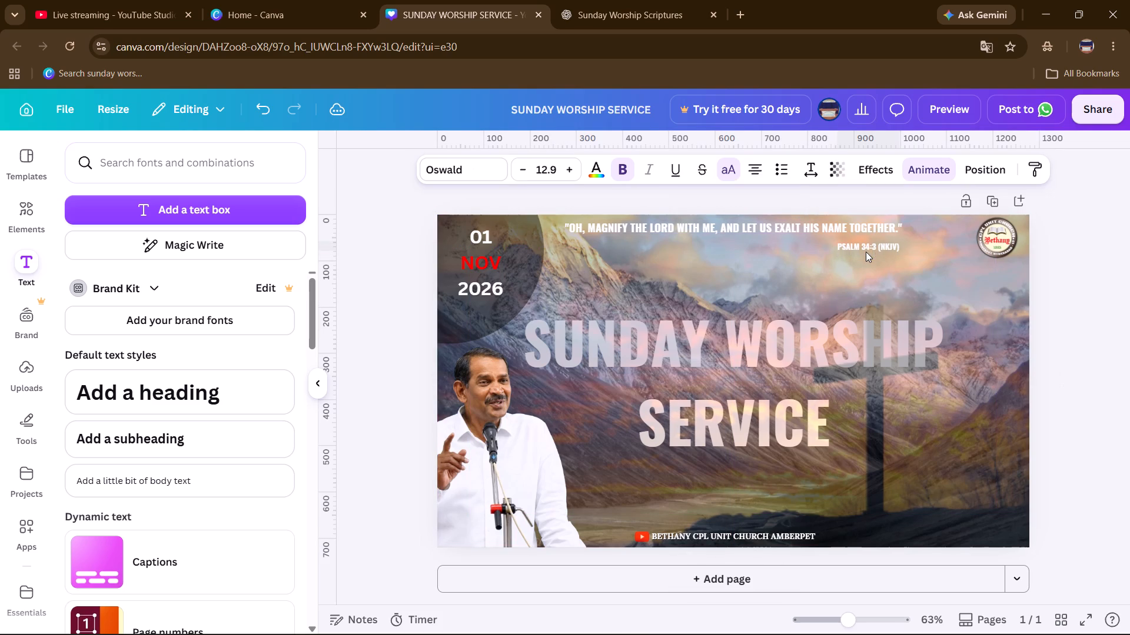
key(Up)
key(Up)
key(Up)
key(Up)
key(Up)
key(Up)
key(Up)
key(Up)
key(Up)
key(Up)
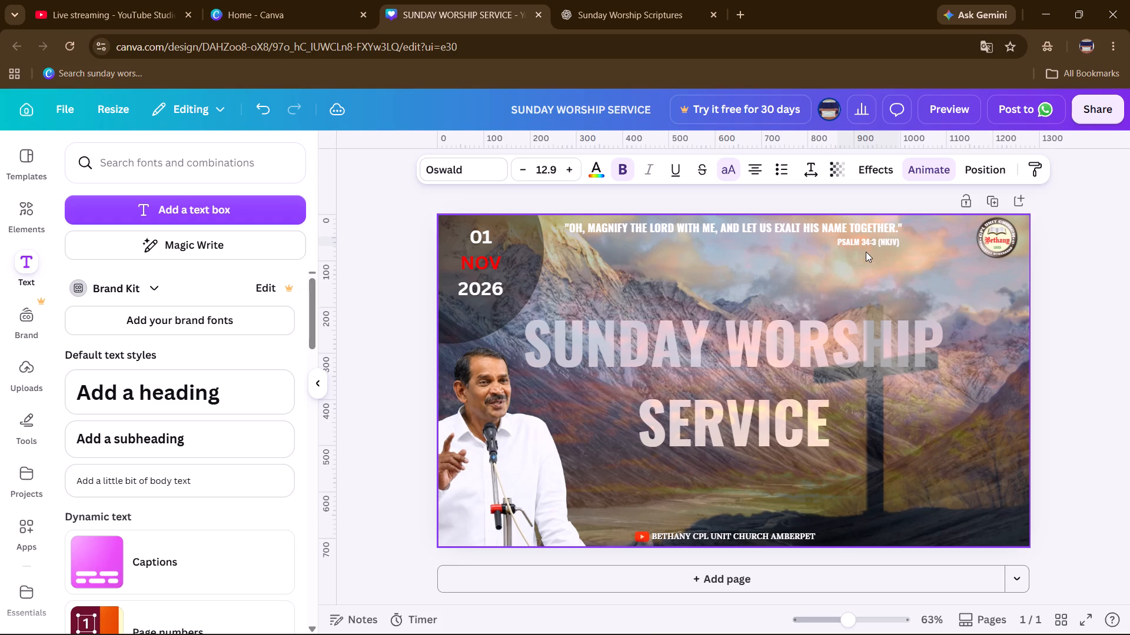
Fine-tune the PSALM 34:3 (NKJV) reference's sideways position beneath the closing words of the verse line, then deselect it.
key(Right)
key(Right)
key(Right)
key(Left)
click(385, 240)
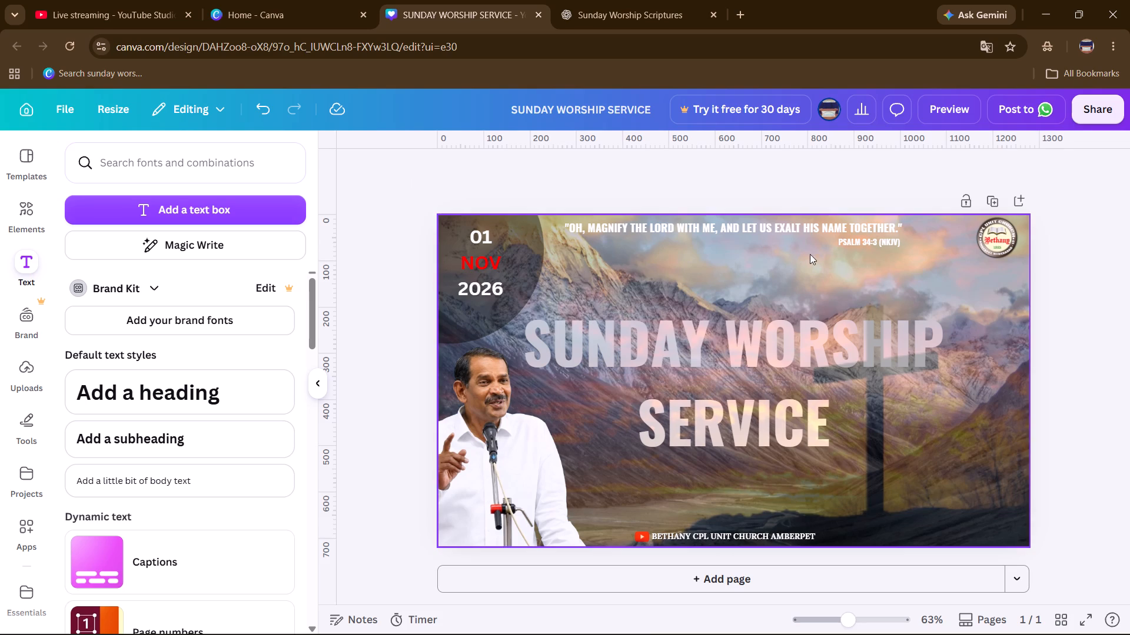
click(862, 242)
key(Left)
key(Left)
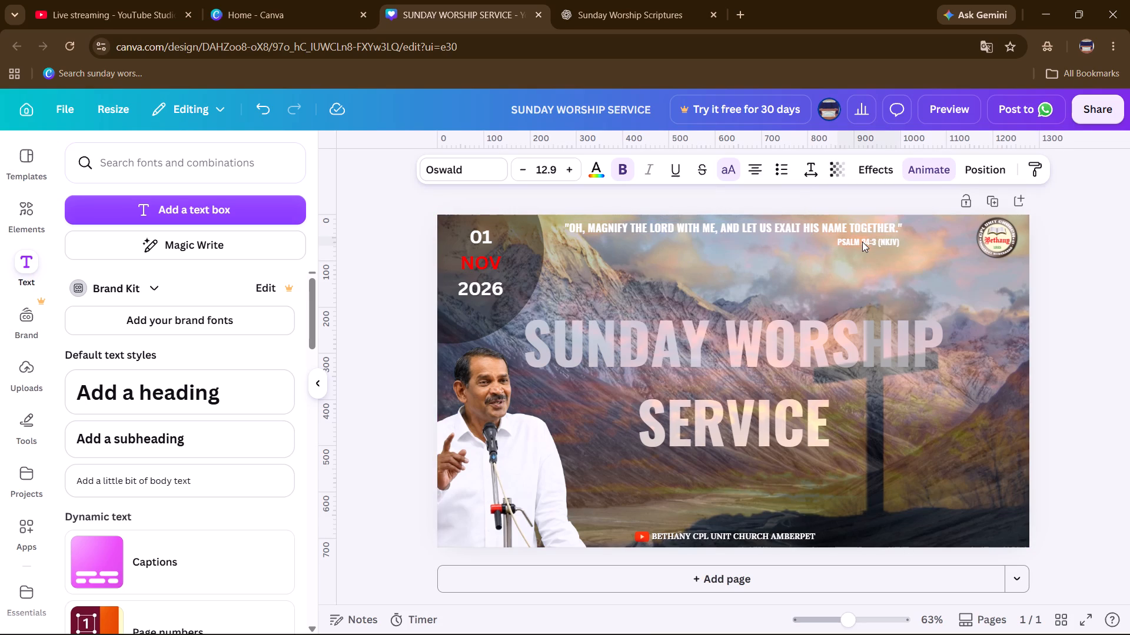
key(Left)
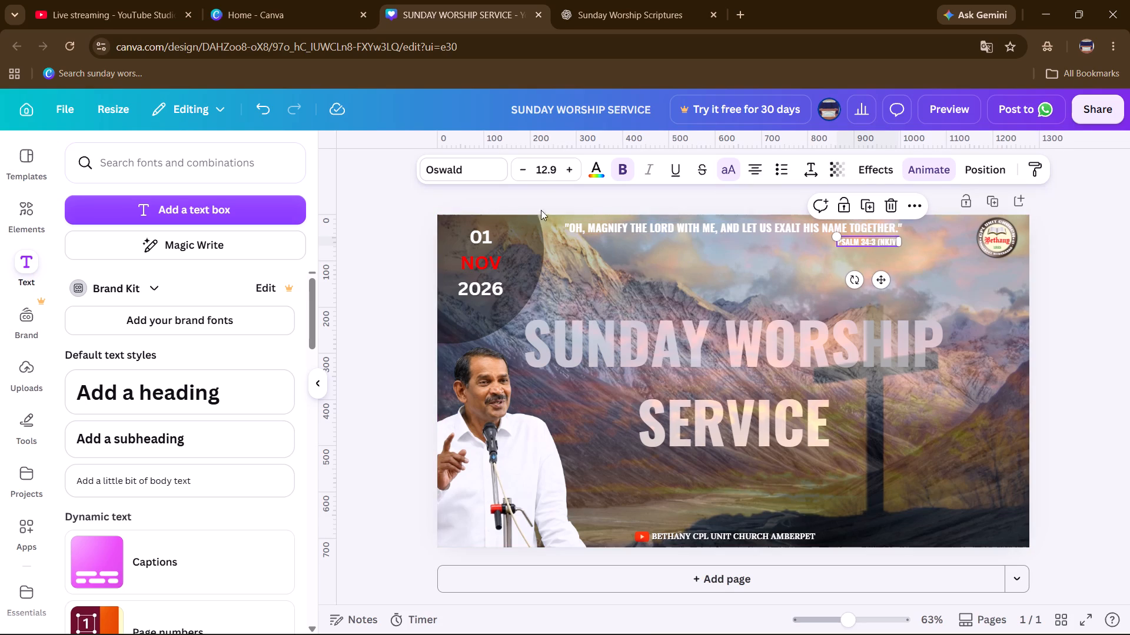
click(368, 249)
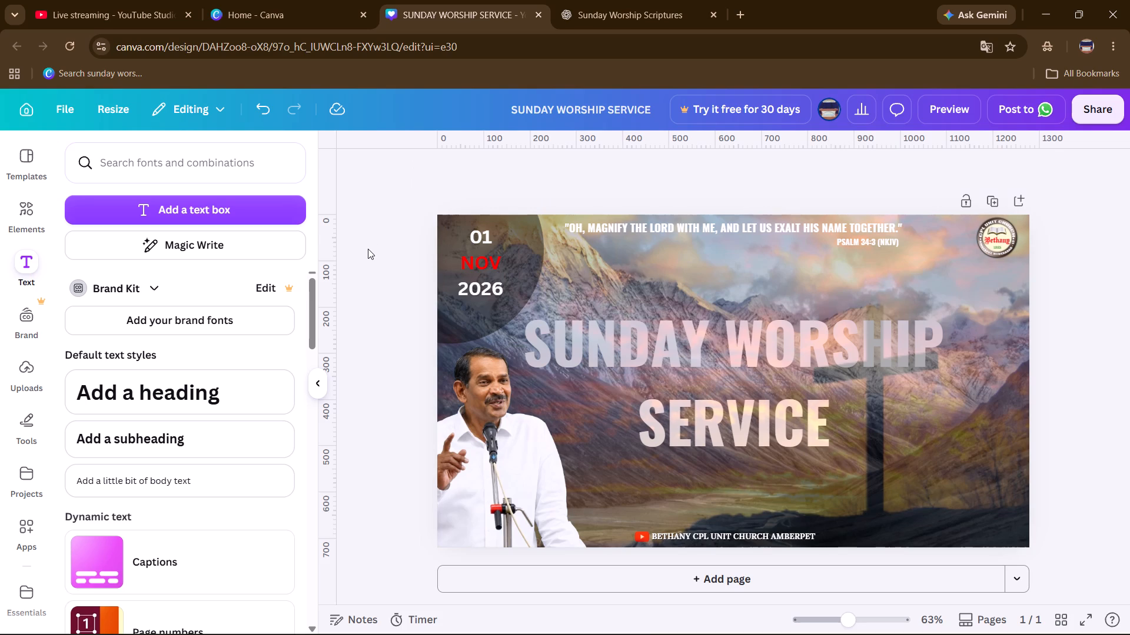
Download the thumbnail design as an MP4 video at 720p quality.
click(1094, 114)
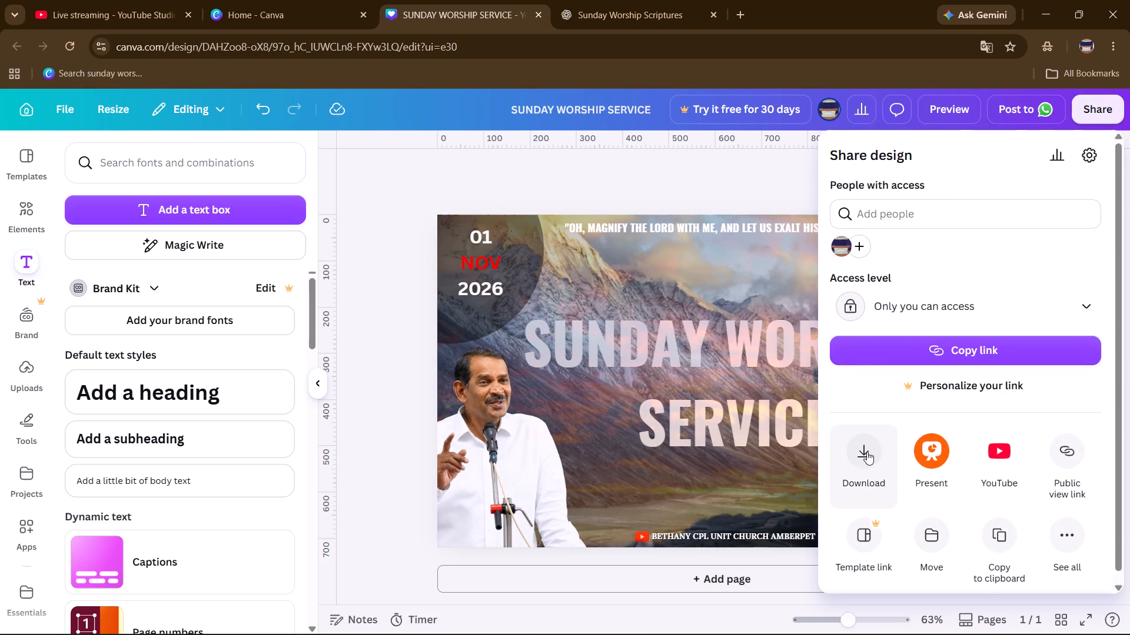
click(867, 452)
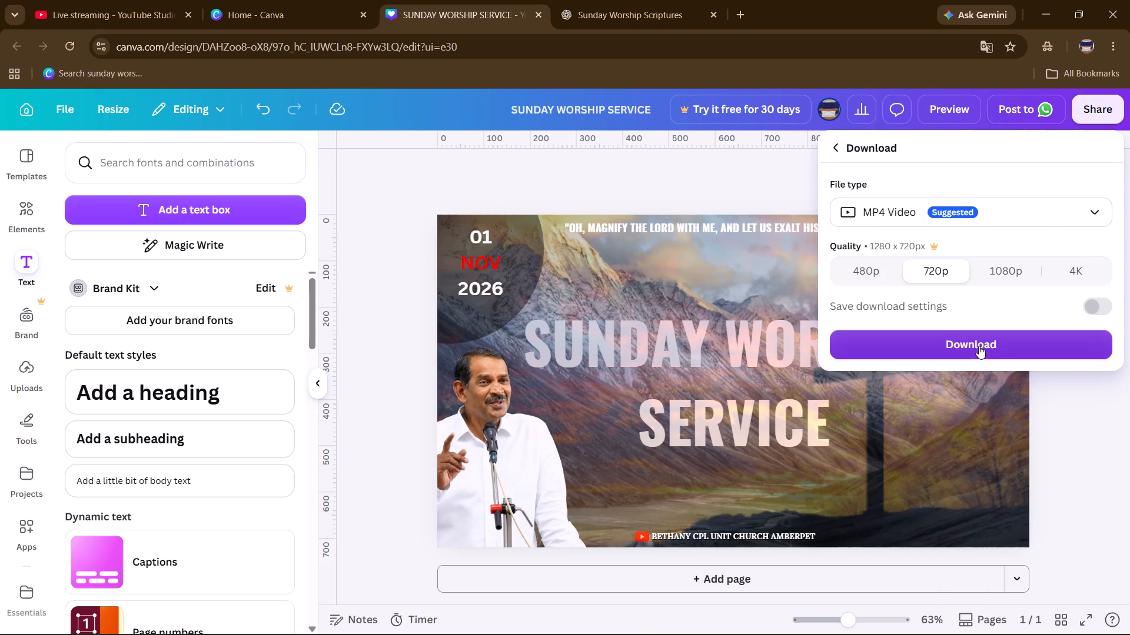
click(973, 353)
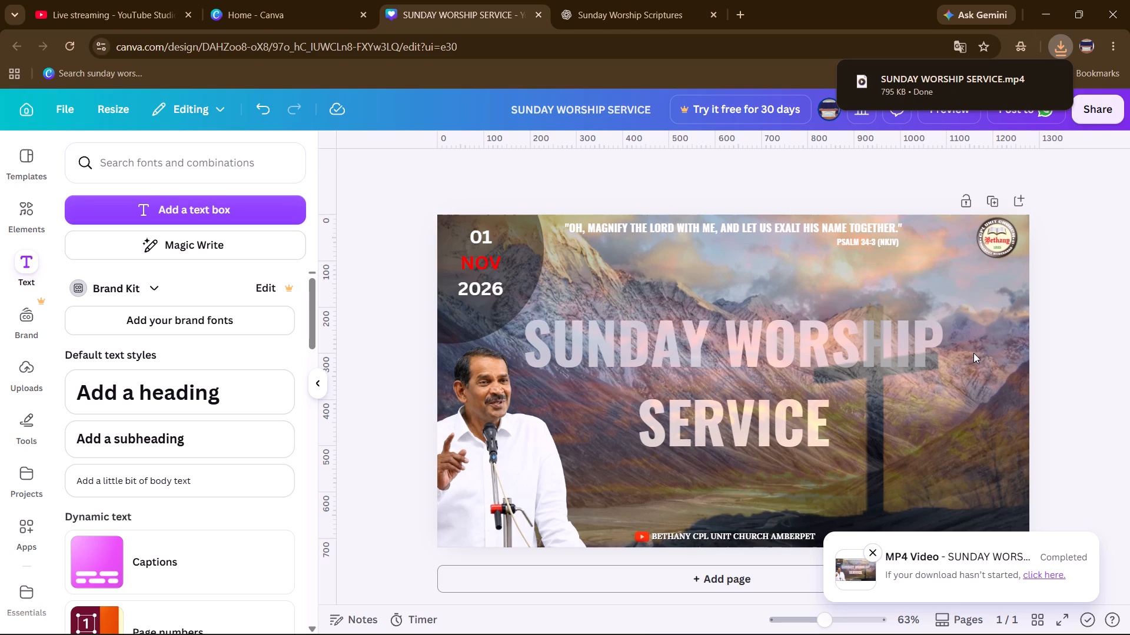
Download the thumbnail design as a PNG image at 1,280 × 720 px with High quality.
click(1098, 101)
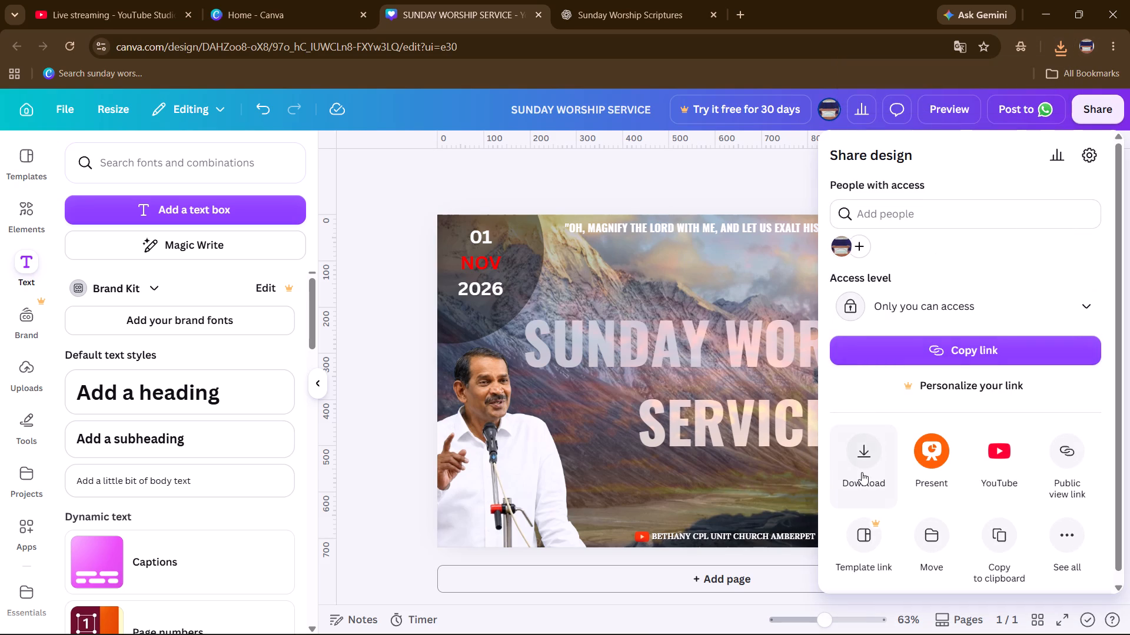
click(862, 472)
click(1063, 217)
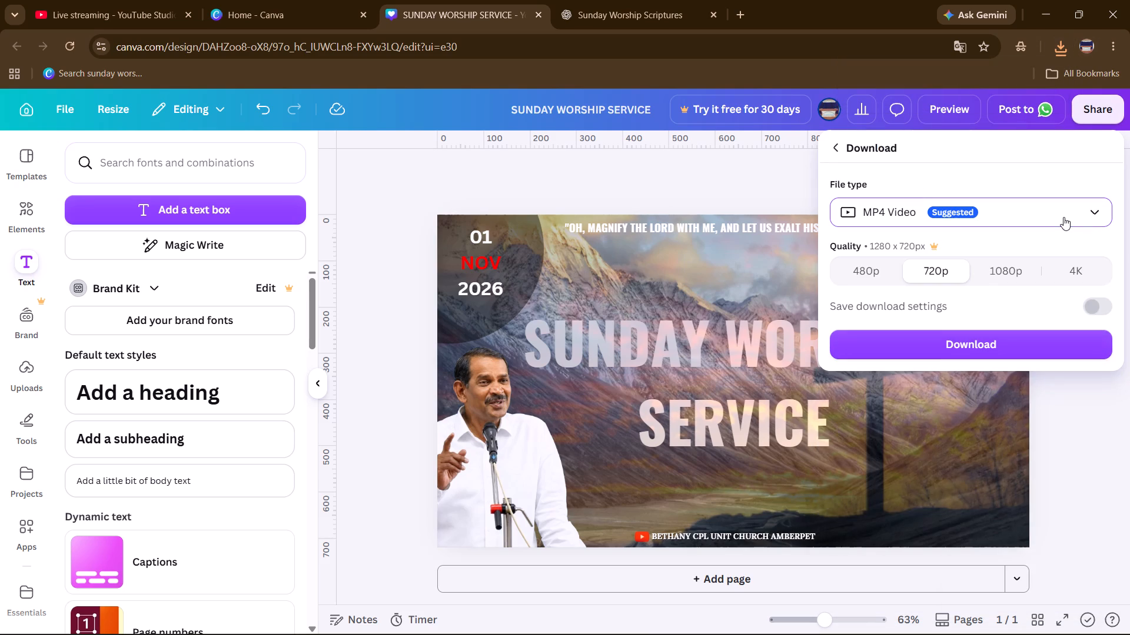
click(900, 310)
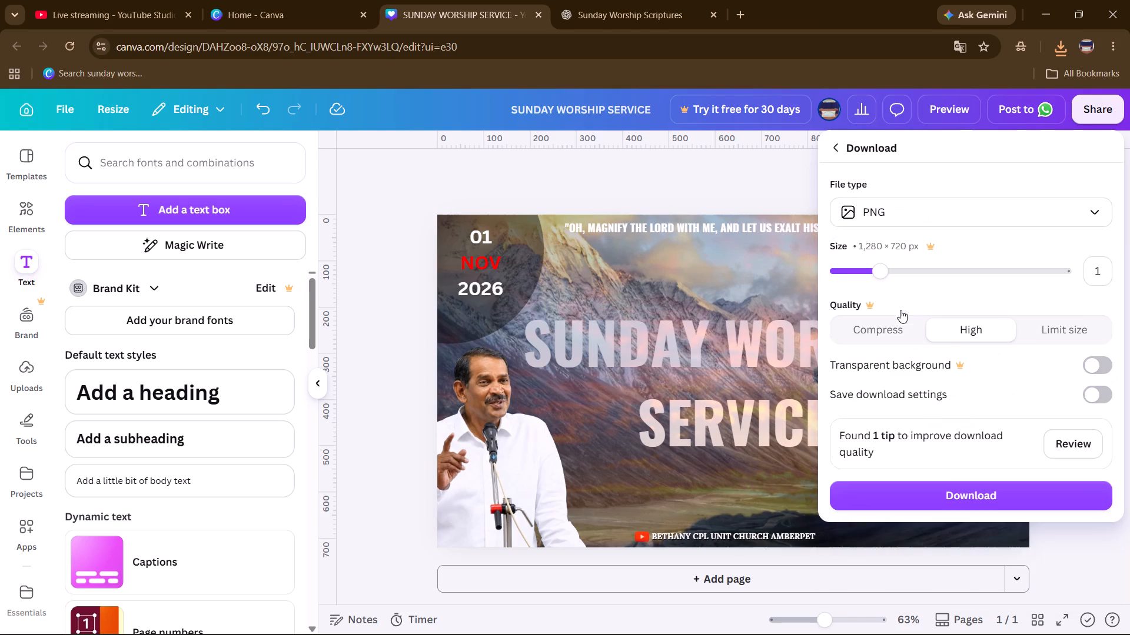
click(985, 496)
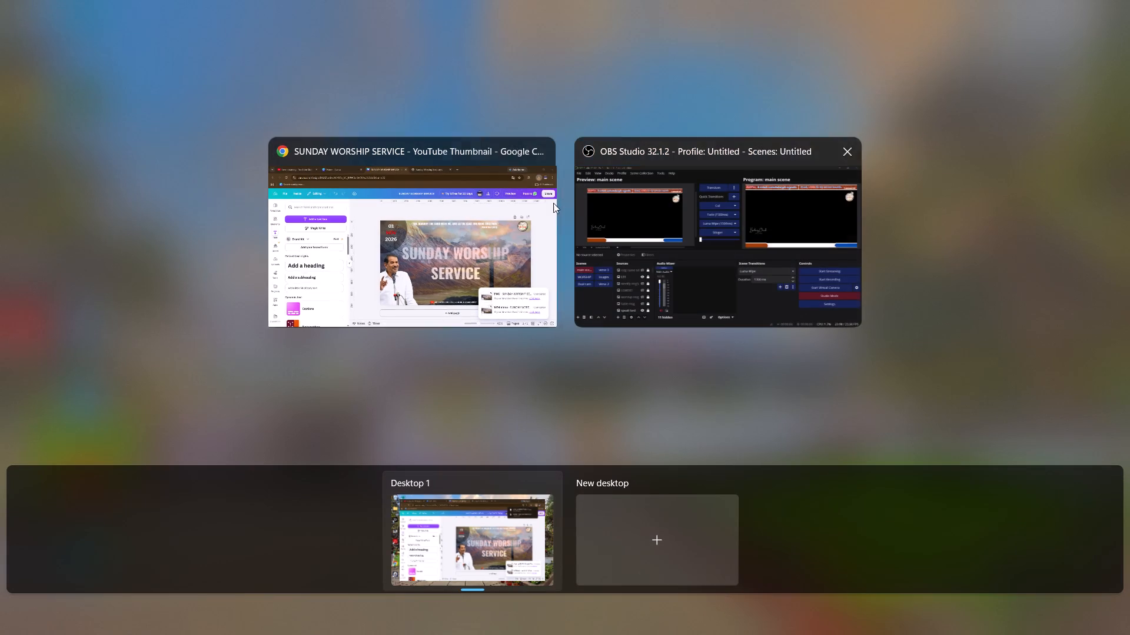
Switch to OBS Studio and open a full-screen preview projector of the main scene on DISPLAY1 (1920x1080).
click(634, 236)
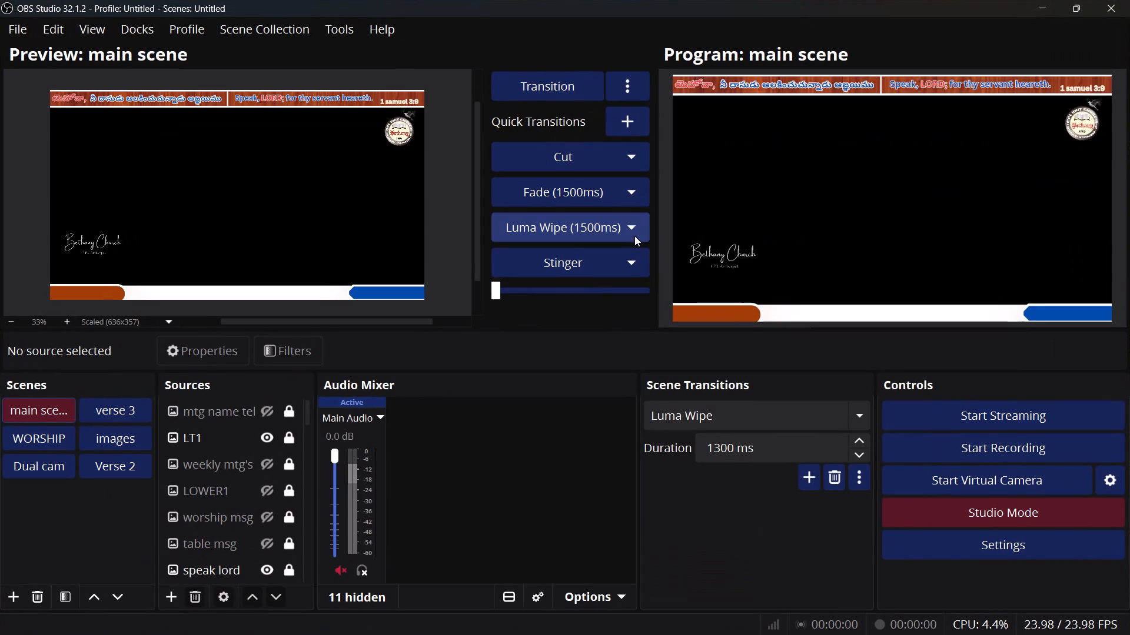
click(234, 208)
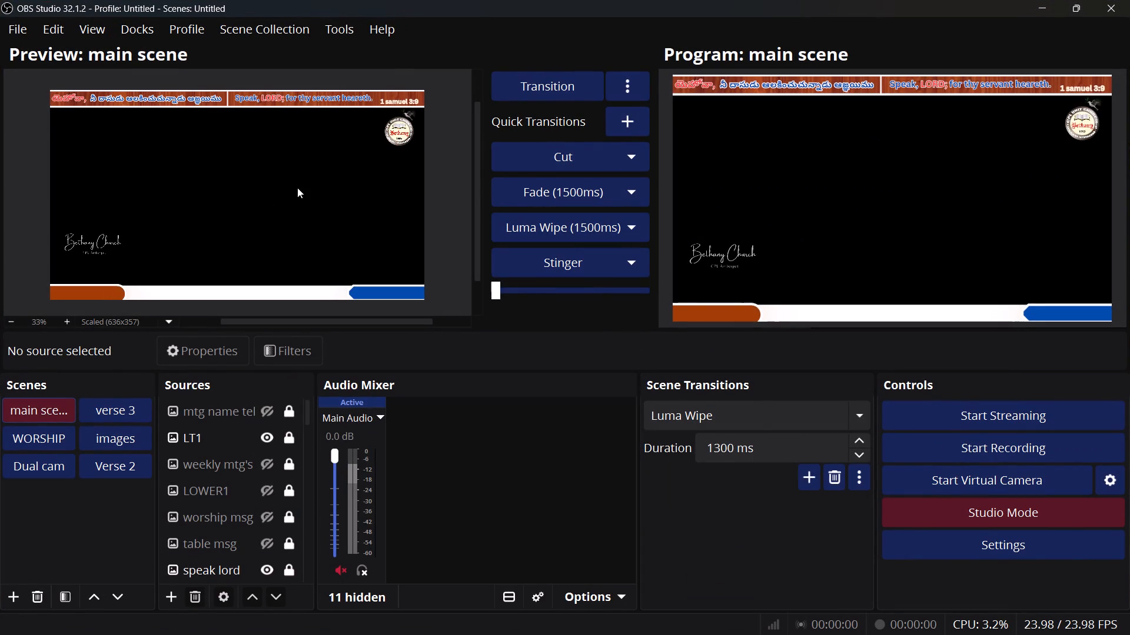
right_click(297, 188)
click(423, 310)
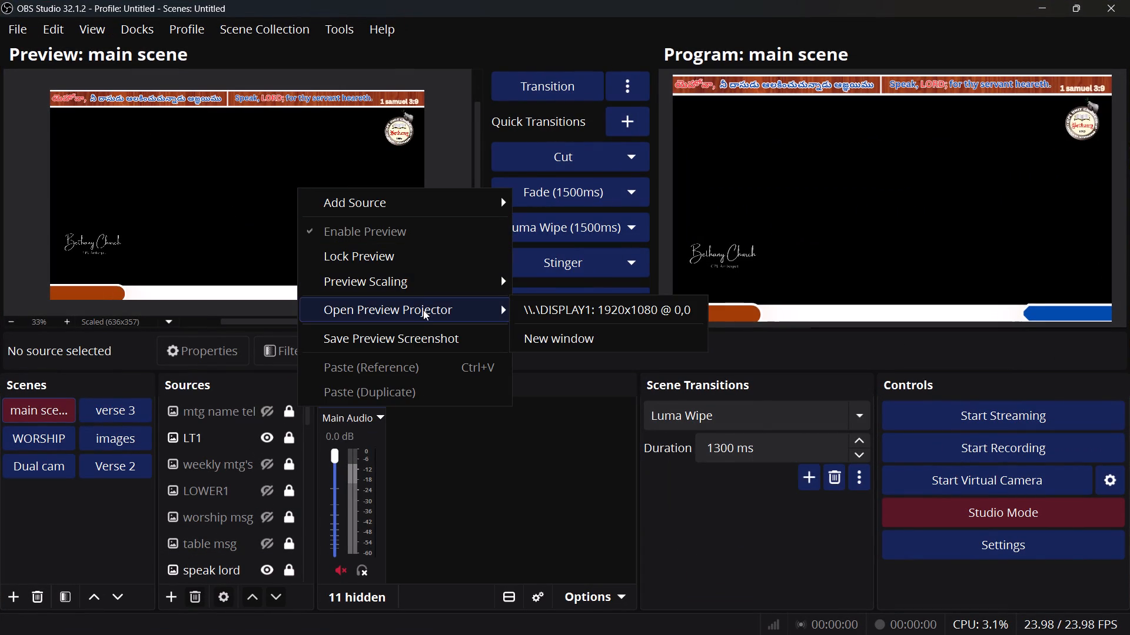
click(600, 309)
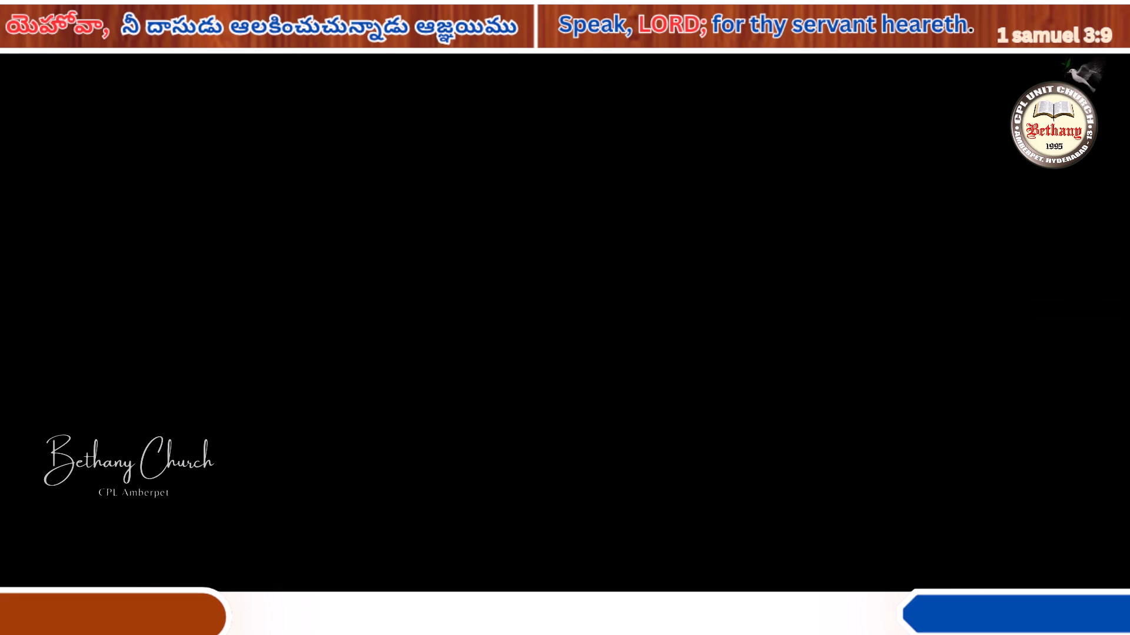